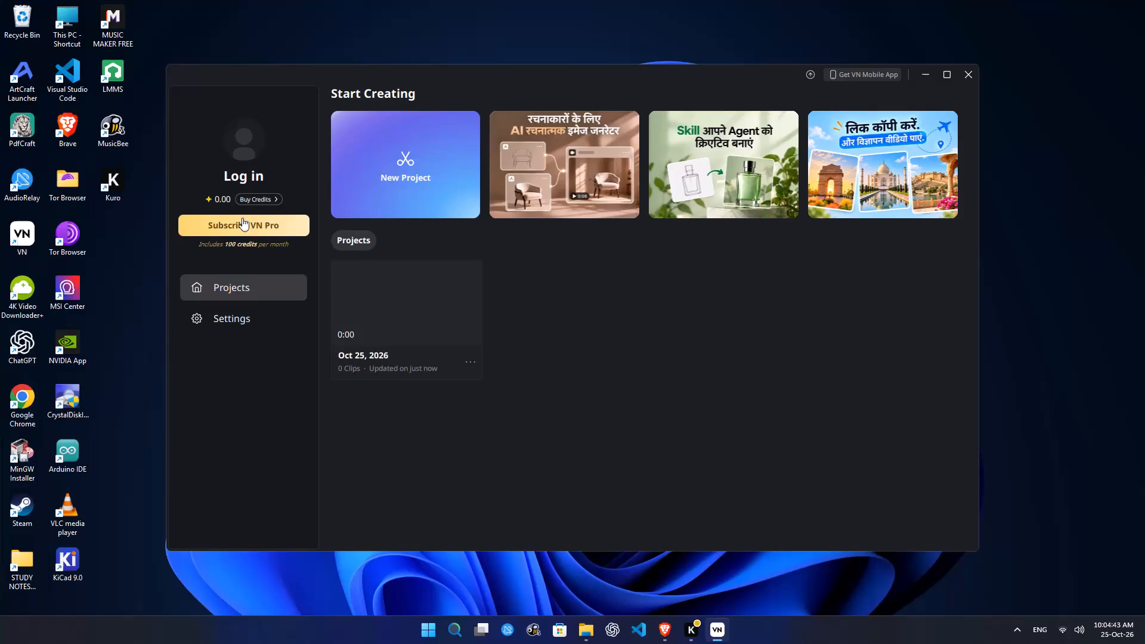
Create a new video project.
{"action": "left_click", "coordinate": [394, 196]}
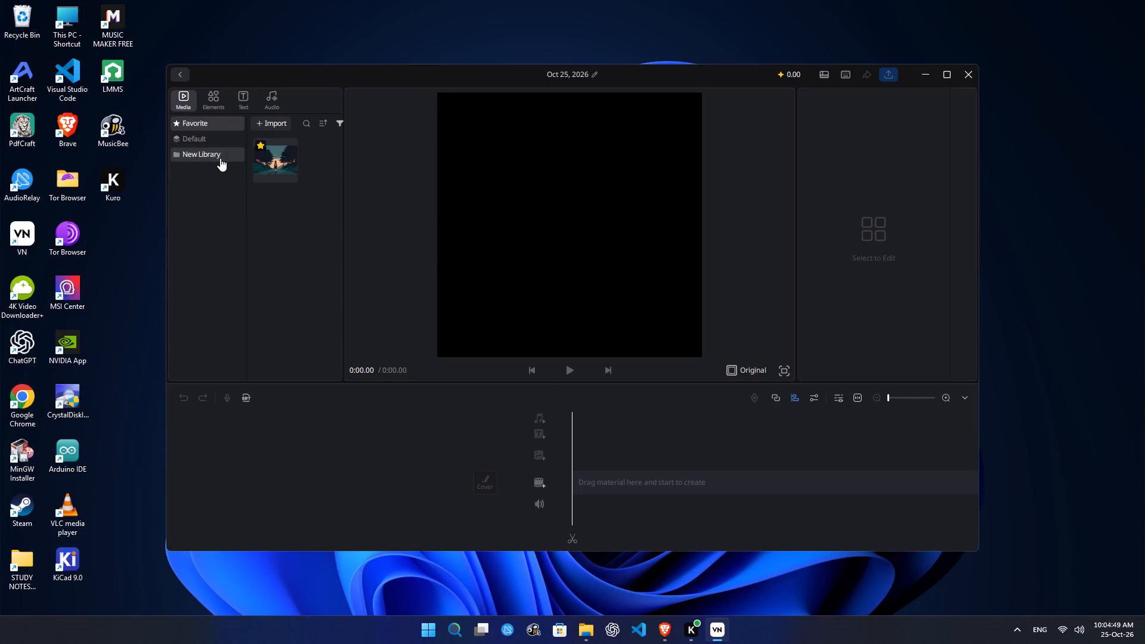
Import the image jensenartofficial-backpacker-7628303 from Local Disk (X:) into the media library.
{"action": "left_click", "coordinate": [270, 121]}
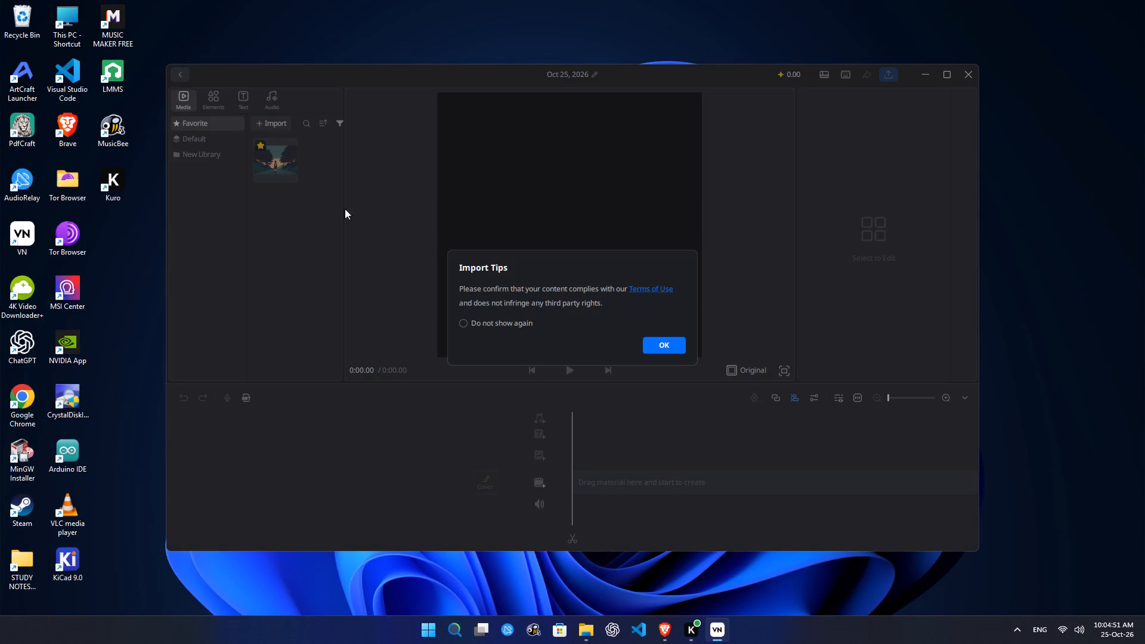
{"action": "left_click", "coordinate": [648, 343]}
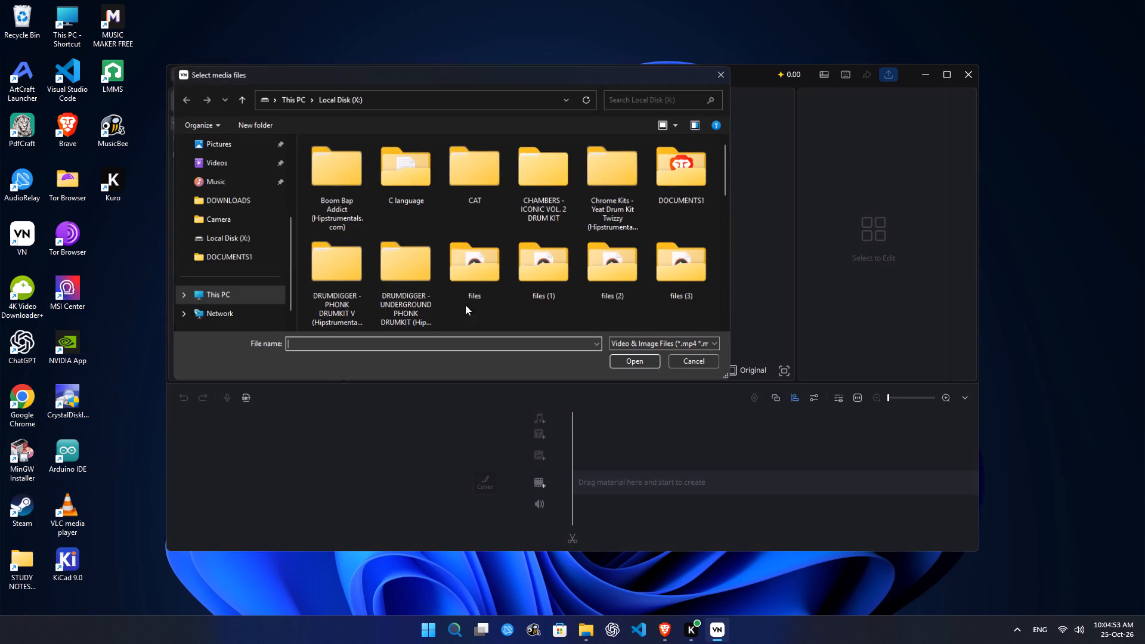
{"action": "scroll", "coordinate": [231, 306], "scroll_direction": "down", "scroll_amount": 3}
{"action": "double_click", "coordinate": [245, 272]}
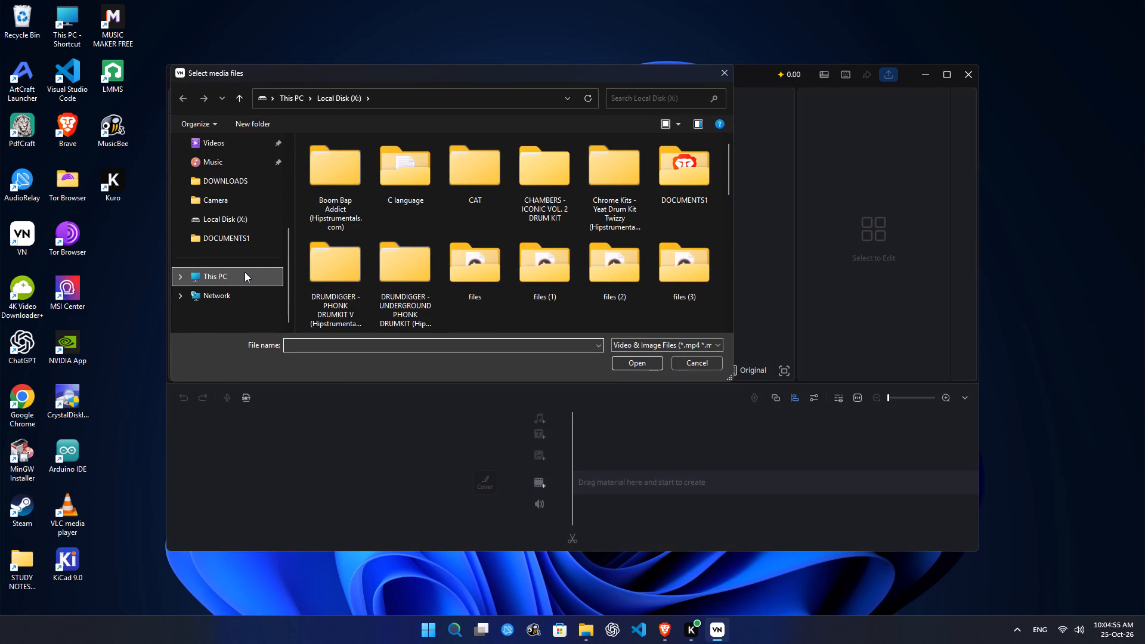
{"action": "double_click", "coordinate": [410, 214]}
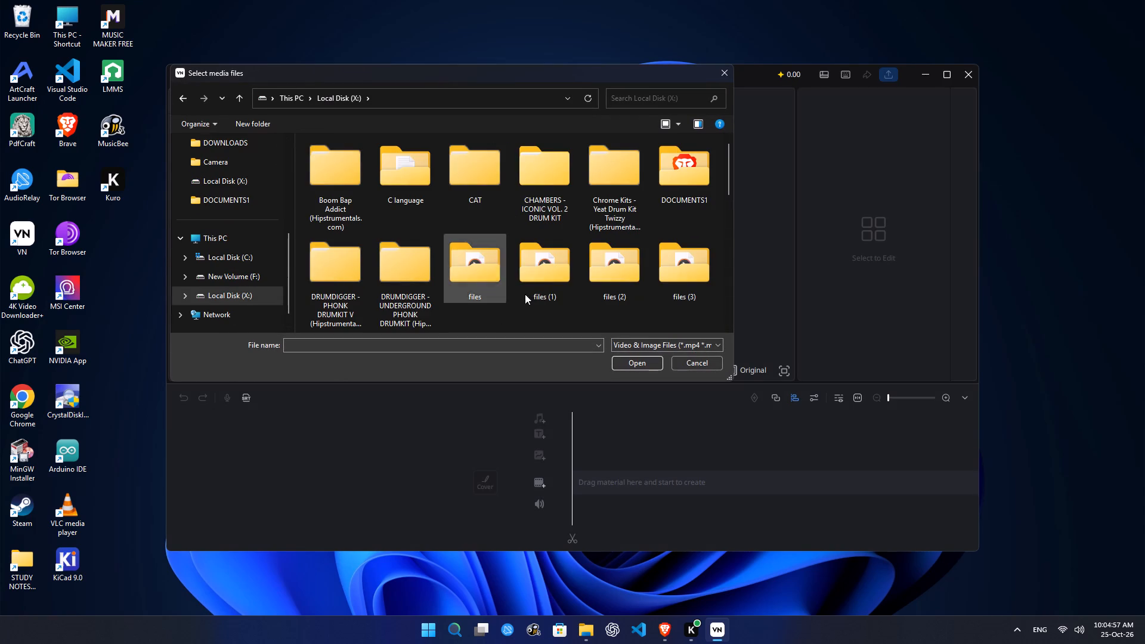
{"action": "scroll", "coordinate": [608, 286], "scroll_direction": "down", "scroll_amount": 2}
{"action": "scroll", "coordinate": [519, 261], "scroll_direction": "up", "scroll_amount": 2}
{"action": "left_click", "coordinate": [291, 100]}
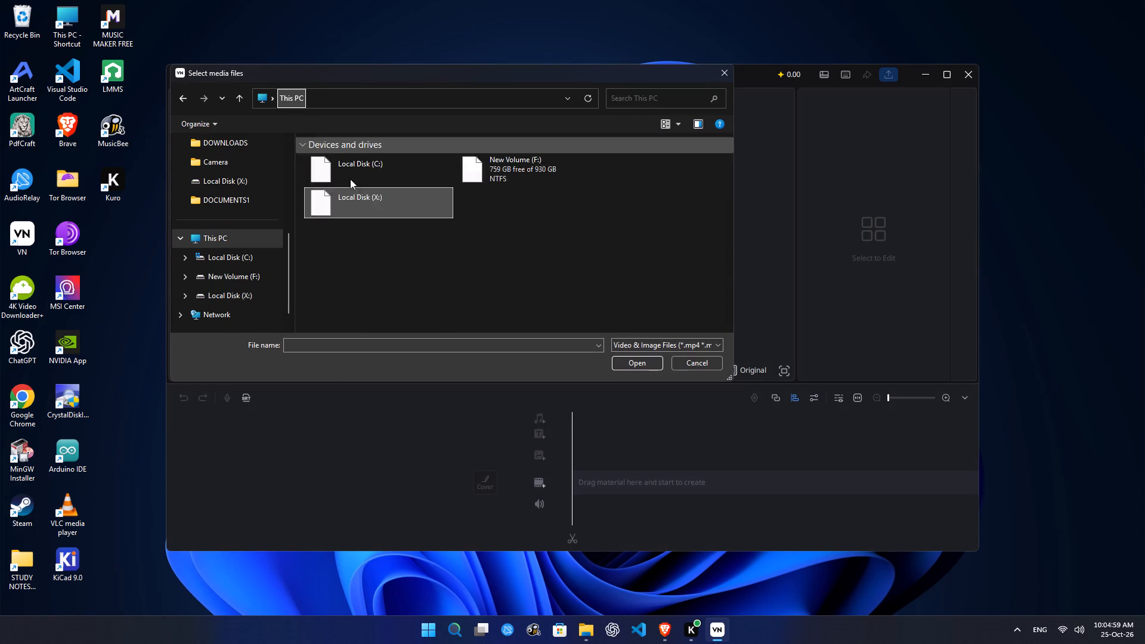
{"action": "double_click", "coordinate": [425, 209]}
{"action": "scroll", "coordinate": [522, 243], "scroll_direction": "down", "scroll_amount": 6}
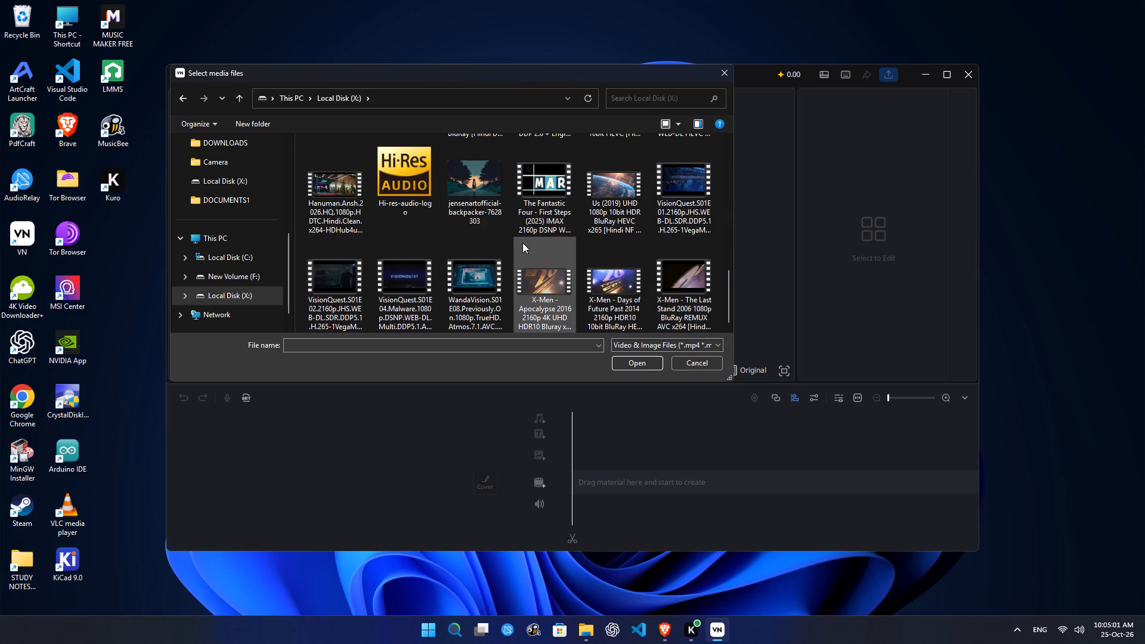
{"action": "scroll", "coordinate": [381, 293], "scroll_direction": "up", "scroll_amount": 2}
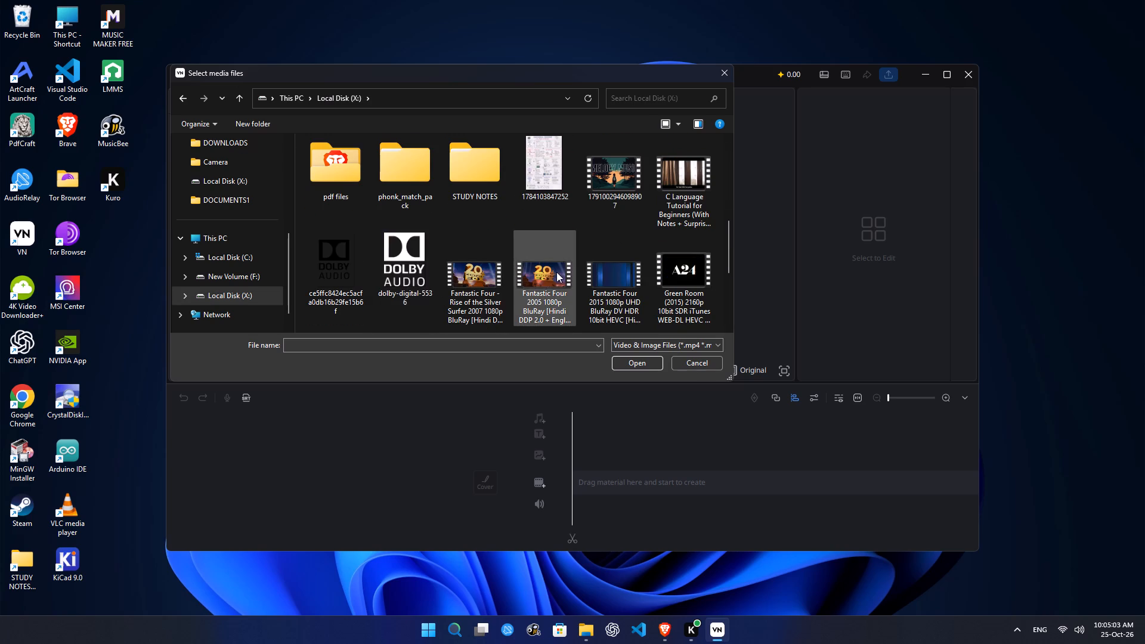
{"action": "scroll", "coordinate": [545, 265], "scroll_direction": "down", "scroll_amount": 1}
{"action": "left_click", "coordinate": [476, 272]}
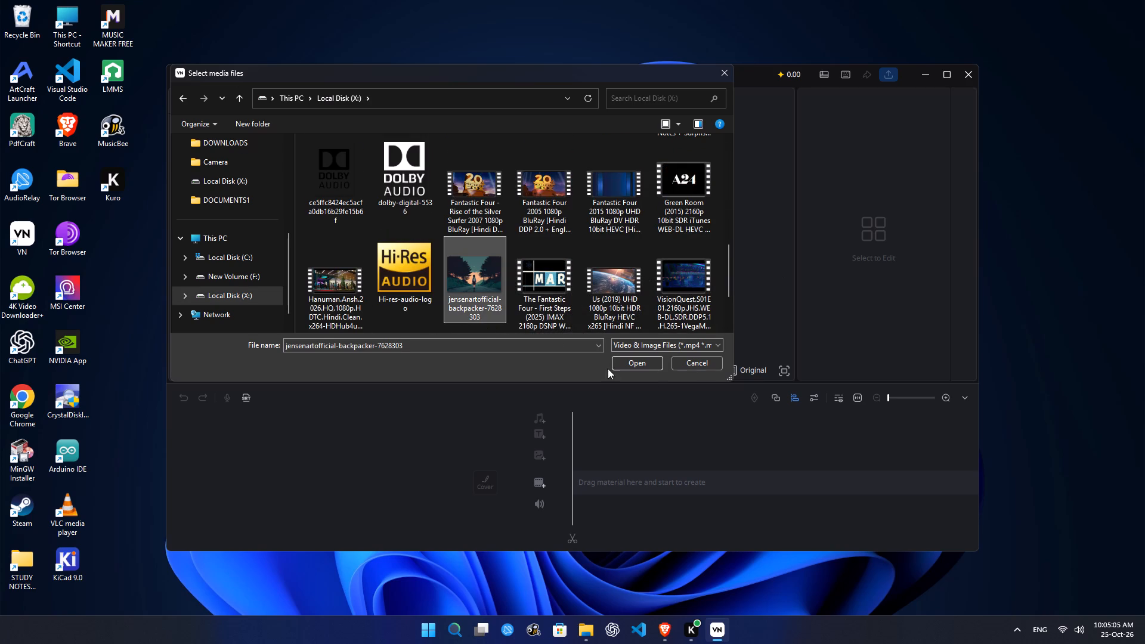
{"action": "left_click", "coordinate": [641, 367]}
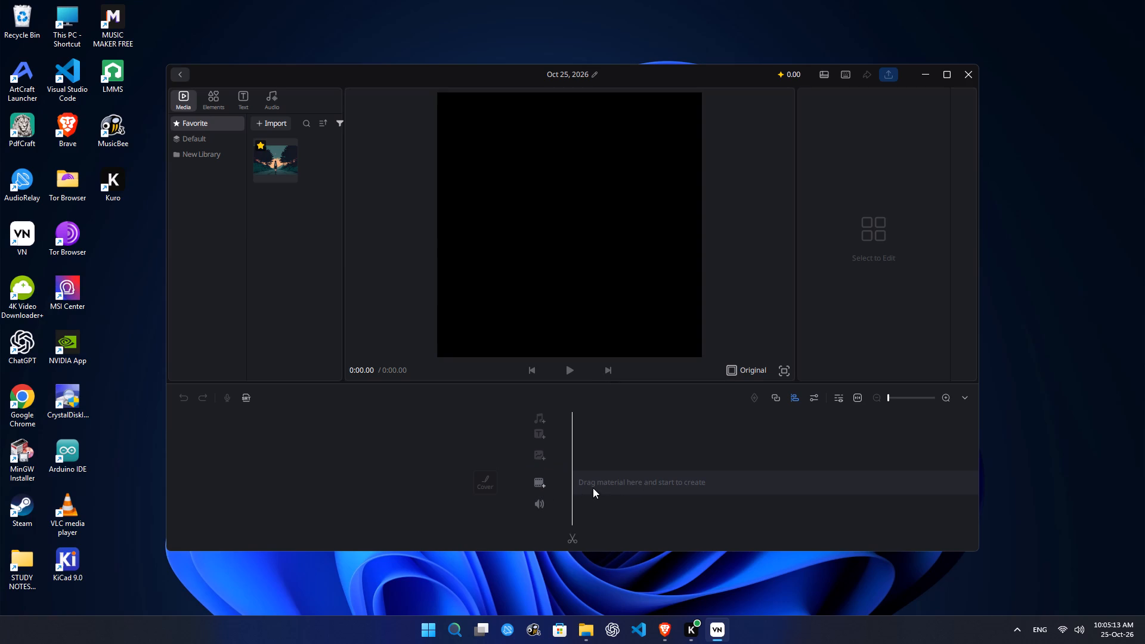
Place the backpacker image from the media library on the main track at the start of the timeline.
{"action": "left_click_drag", "start_coordinate": [265, 163], "coordinate": [624, 440]}
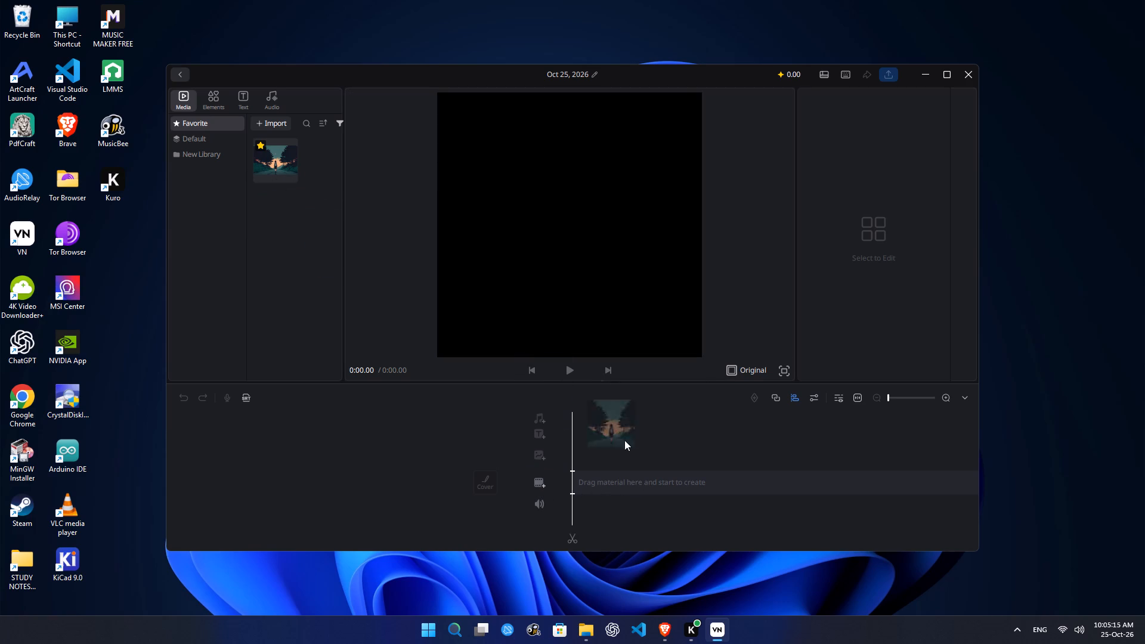
{"action": "left_click_drag", "start_coordinate": [624, 440], "coordinate": [642, 481]}
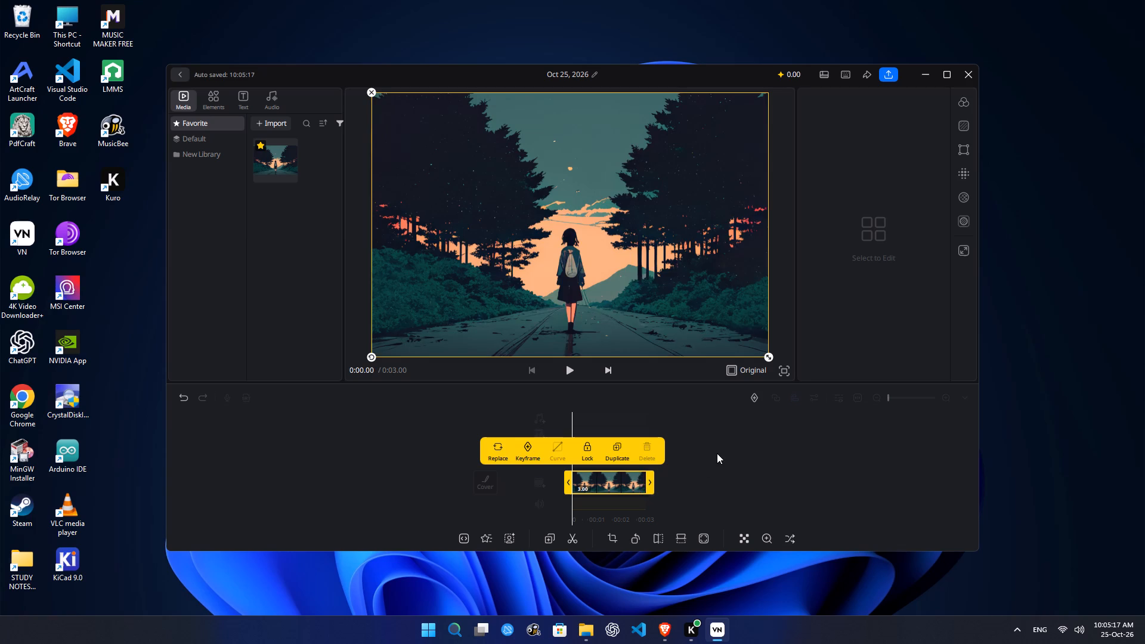
Extend the end of the backpacker image clip until it lasts about 30 seconds, and return to the timeline start.
{"action": "left_click", "coordinate": [717, 453]}
{"action": "left_click", "coordinate": [593, 473]}
{"action": "left_click_drag", "start_coordinate": [648, 488], "coordinate": [886, 494]}
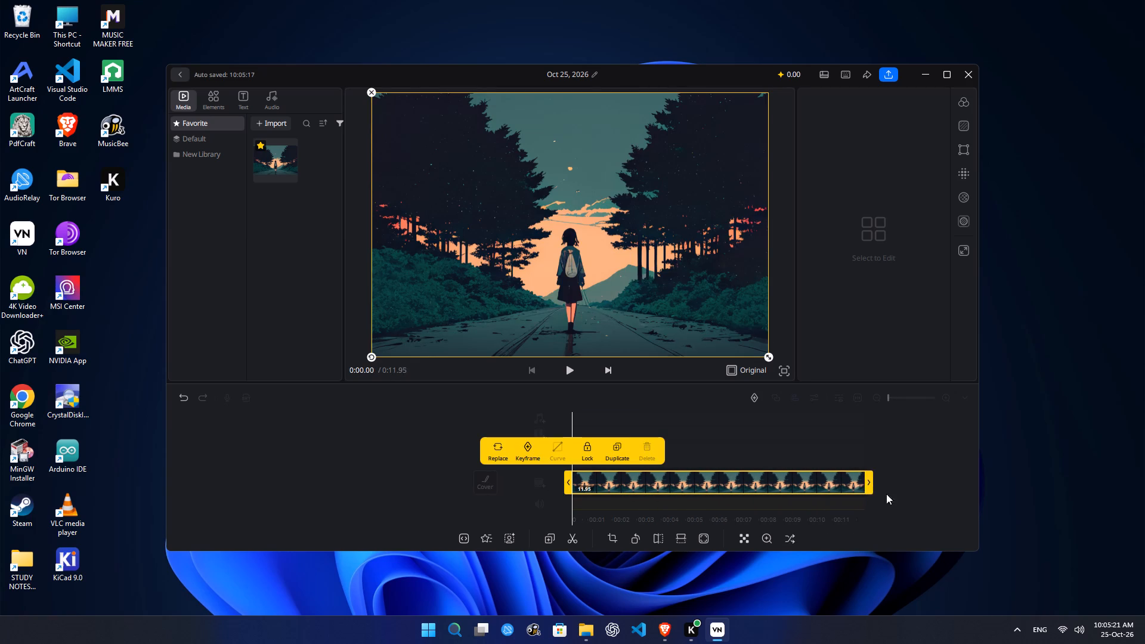
{"action": "left_click_drag", "start_coordinate": [886, 494], "coordinate": [949, 492]}
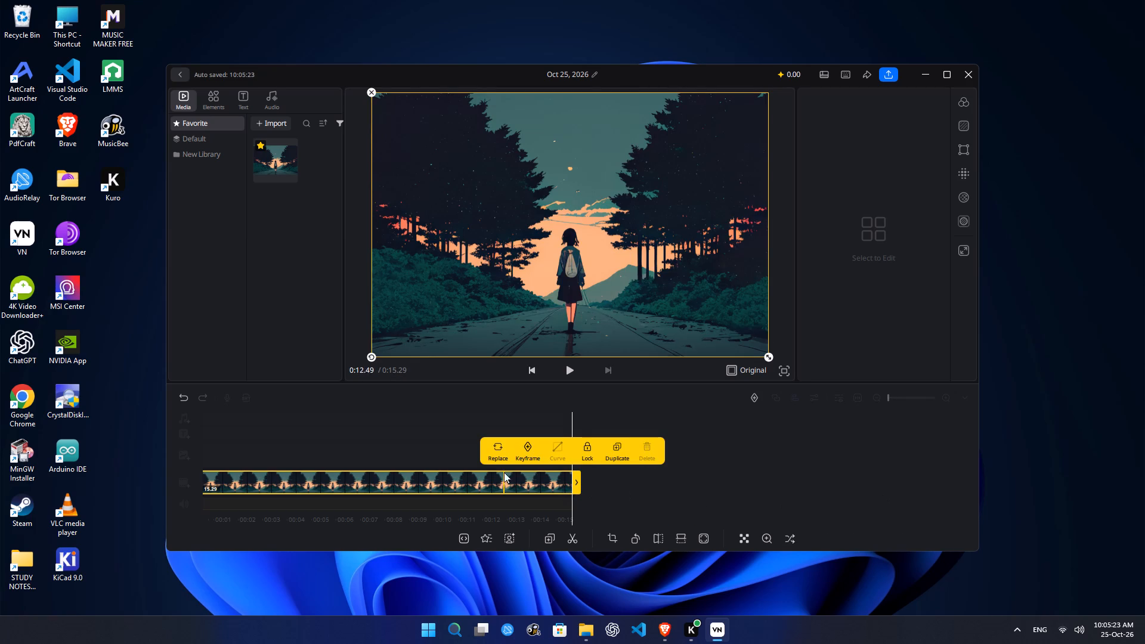
{"action": "left_click", "coordinate": [754, 452]}
{"action": "left_click", "coordinate": [561, 486]}
{"action": "left_click_drag", "start_coordinate": [578, 486], "coordinate": [728, 492]}
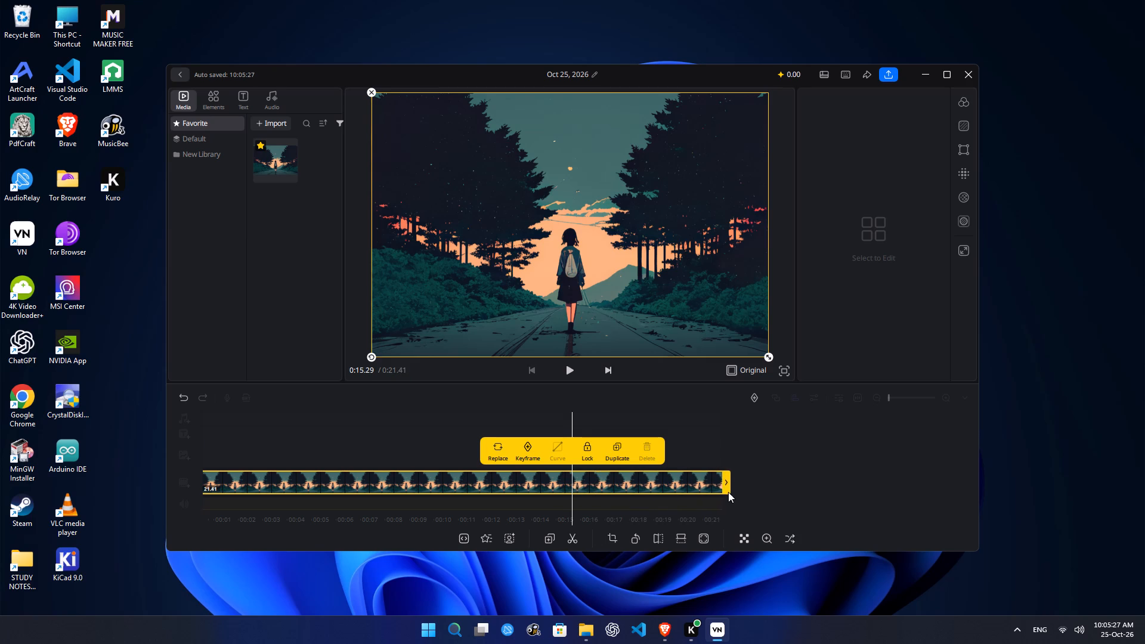
{"action": "left_click_drag", "start_coordinate": [728, 492], "coordinate": [909, 494]}
{"action": "left_click_drag", "start_coordinate": [577, 486], "coordinate": [600, 491]}
{"action": "left_click", "coordinate": [683, 485]}
{"action": "left_click_drag", "start_coordinate": [610, 479], "coordinate": [1048, 467]}
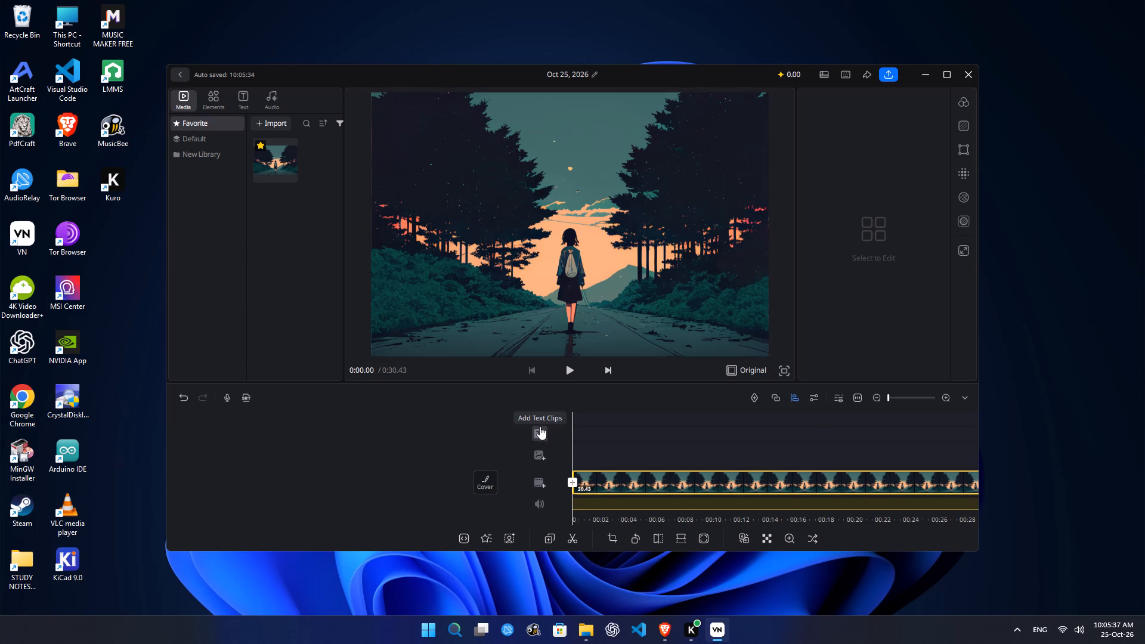
Add the audio file "melody music by daksh" from Local Disk (X:) to the music track at the timeline start.
{"action": "left_click", "coordinate": [539, 414]}
{"action": "scroll", "coordinate": [601, 268], "scroll_direction": "down", "scroll_amount": 2}
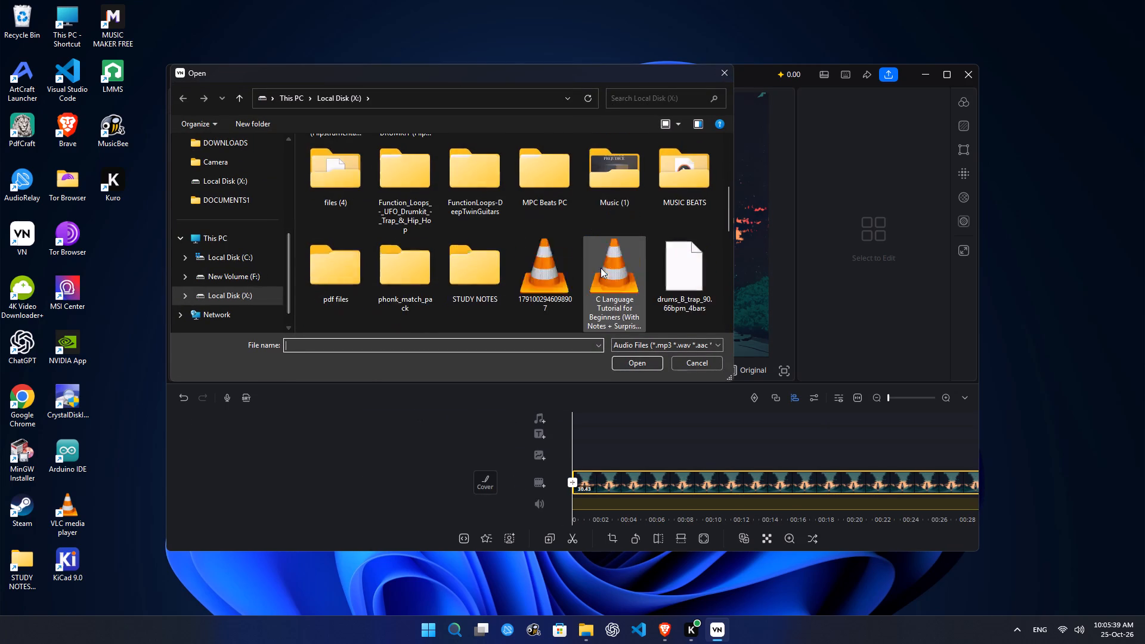
{"action": "scroll", "coordinate": [601, 268], "scroll_direction": "down", "scroll_amount": 2}
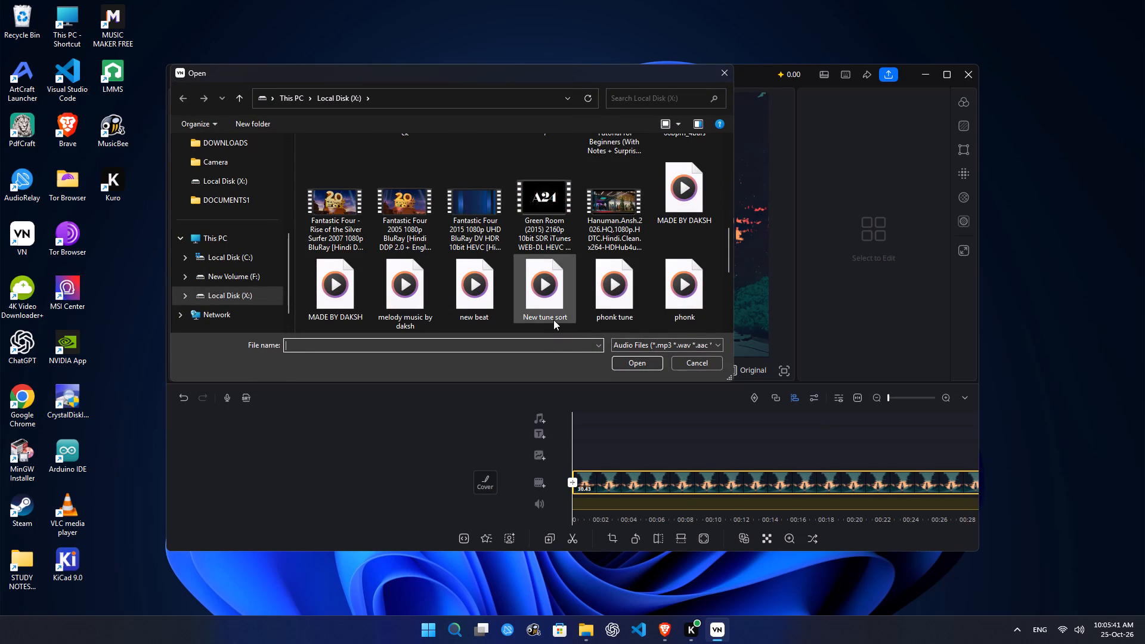
{"action": "scroll", "coordinate": [552, 320], "scroll_direction": "down", "scroll_amount": 1}
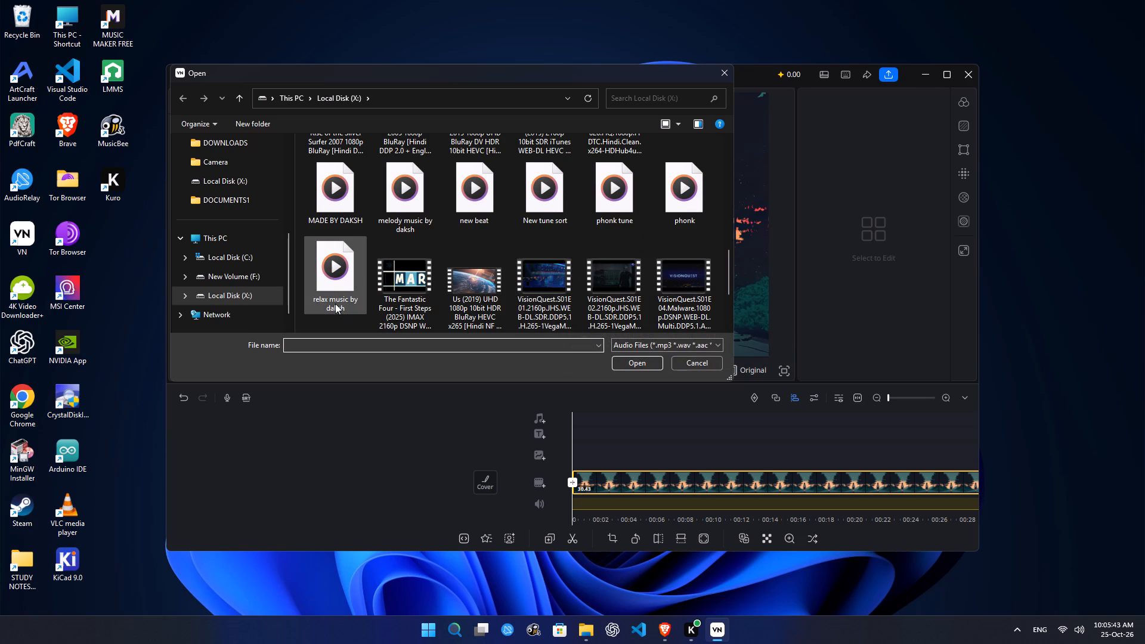
{"action": "left_click", "coordinate": [336, 302]}
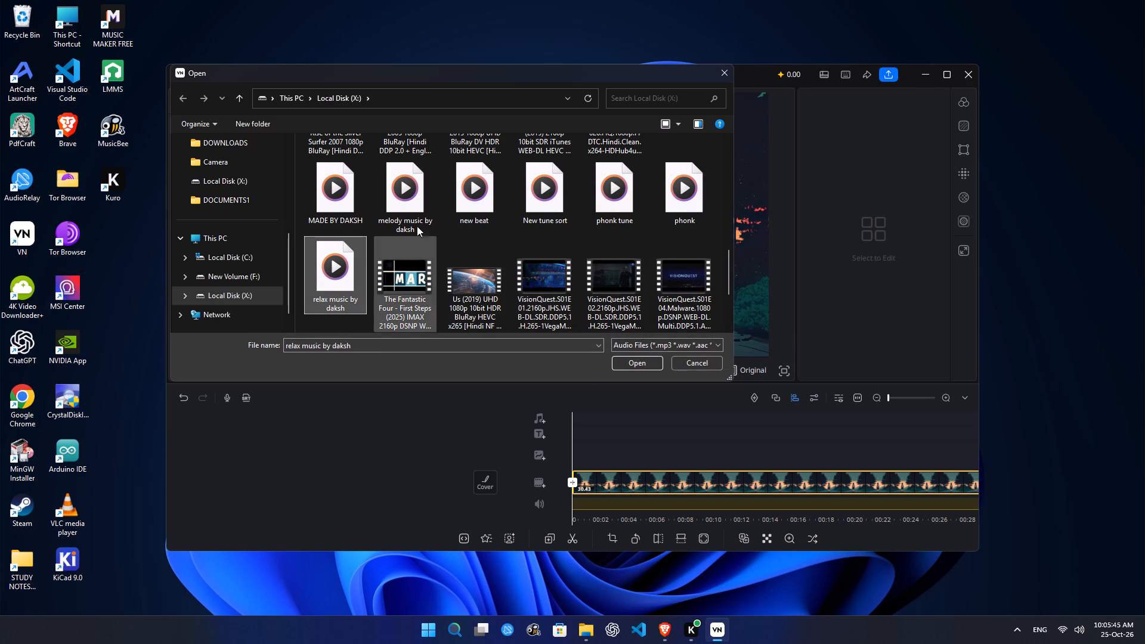
{"action": "left_click", "coordinate": [417, 222]}
{"action": "left_click", "coordinate": [624, 360]}
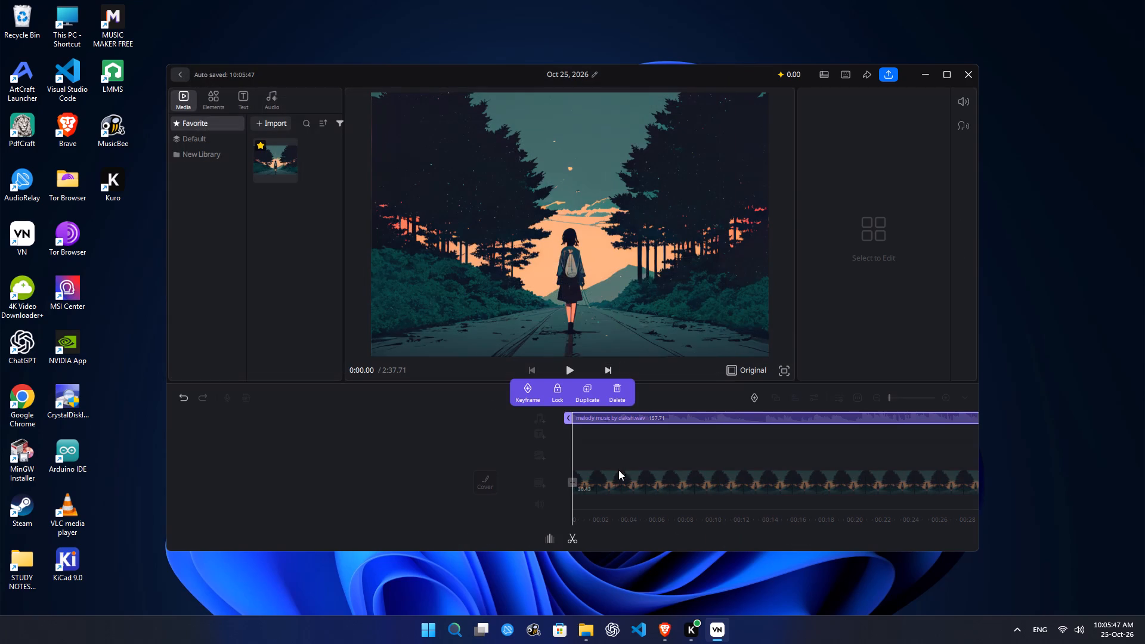
{"action": "left_click", "coordinate": [475, 428]}
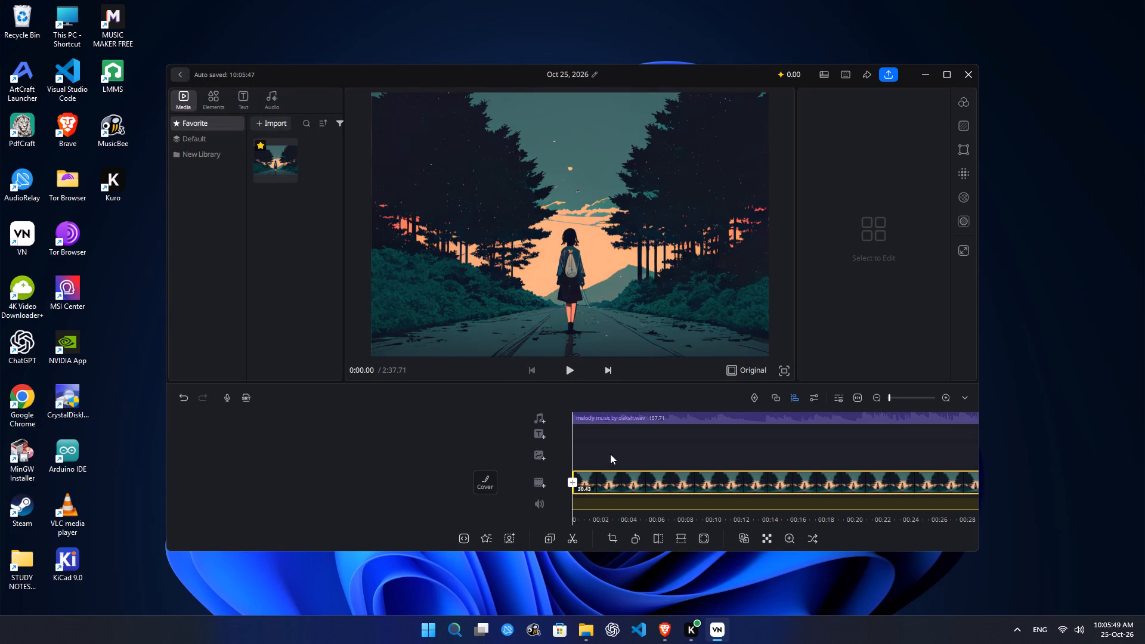
Examine how far the music clip extends past the end of the image clip, and return to the timeline start.
{"action": "left_click_drag", "start_coordinate": [683, 444], "coordinate": [456, 445]}
{"action": "left_click_drag", "start_coordinate": [487, 453], "coordinate": [515, 462]}
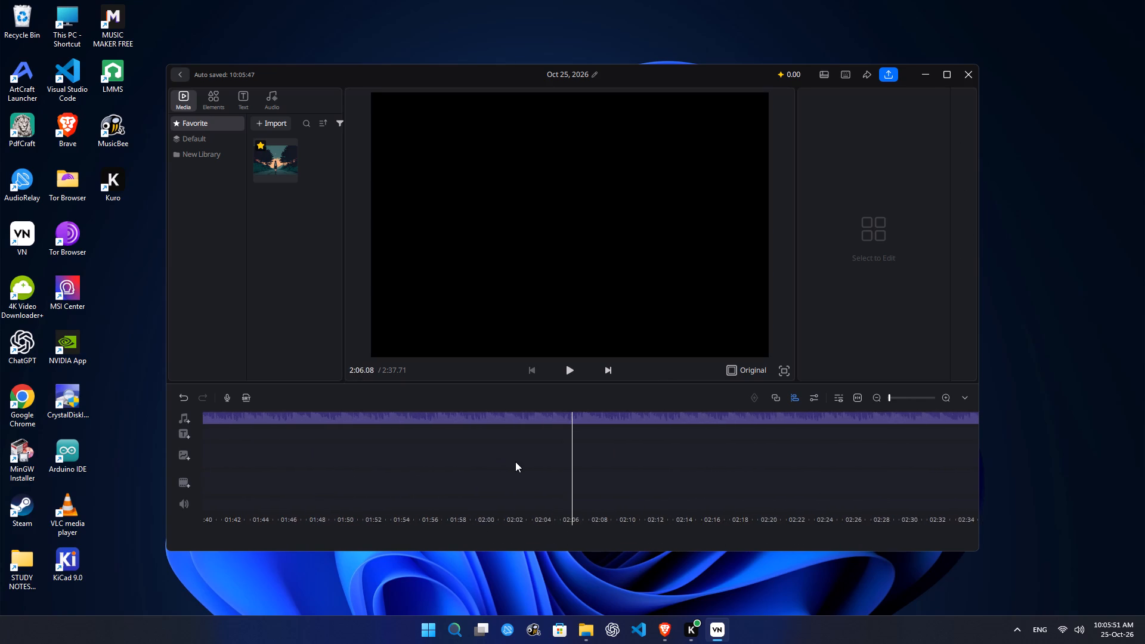
{"action": "left_click_drag", "start_coordinate": [515, 462], "coordinate": [867, 456]}
{"action": "left_click_drag", "start_coordinate": [656, 468], "coordinate": [666, 466]}
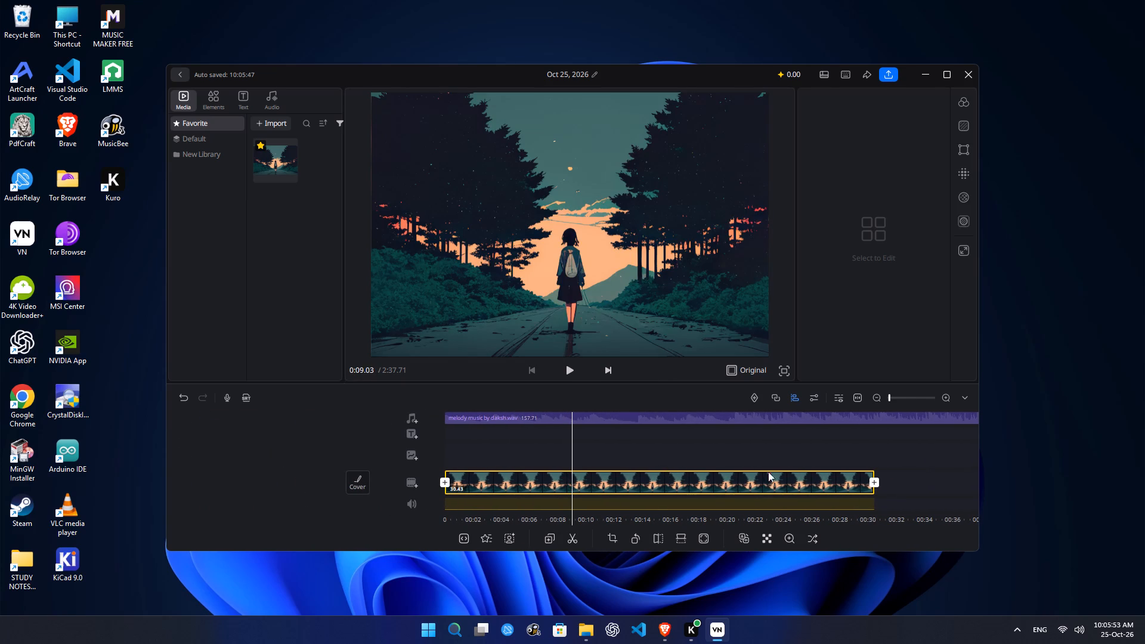
{"action": "right_click", "coordinate": [876, 421]}
{"action": "right_click", "coordinate": [876, 417]}
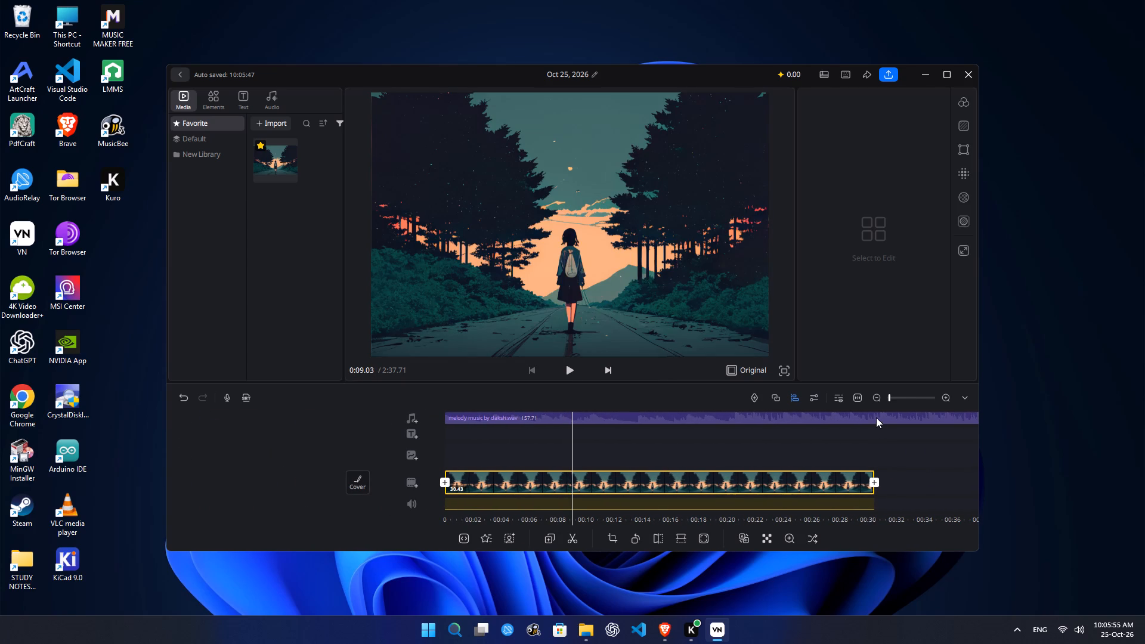
{"action": "left_click", "coordinate": [876, 417]}
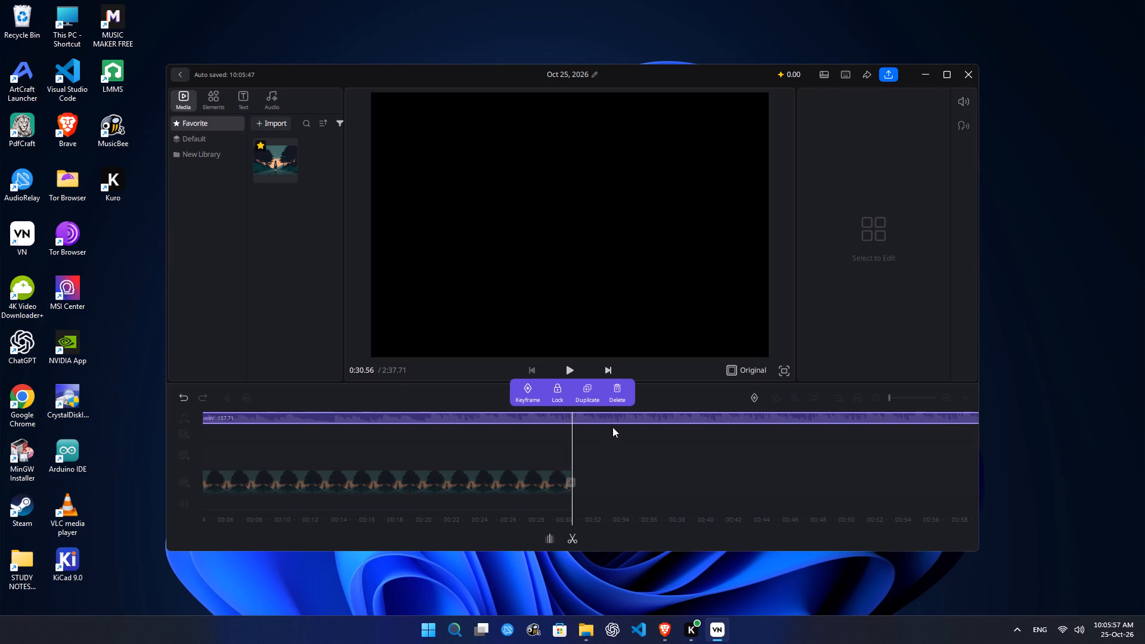
{"action": "left_click", "coordinate": [608, 439]}
{"action": "left_click_drag", "start_coordinate": [586, 455], "coordinate": [932, 459]}
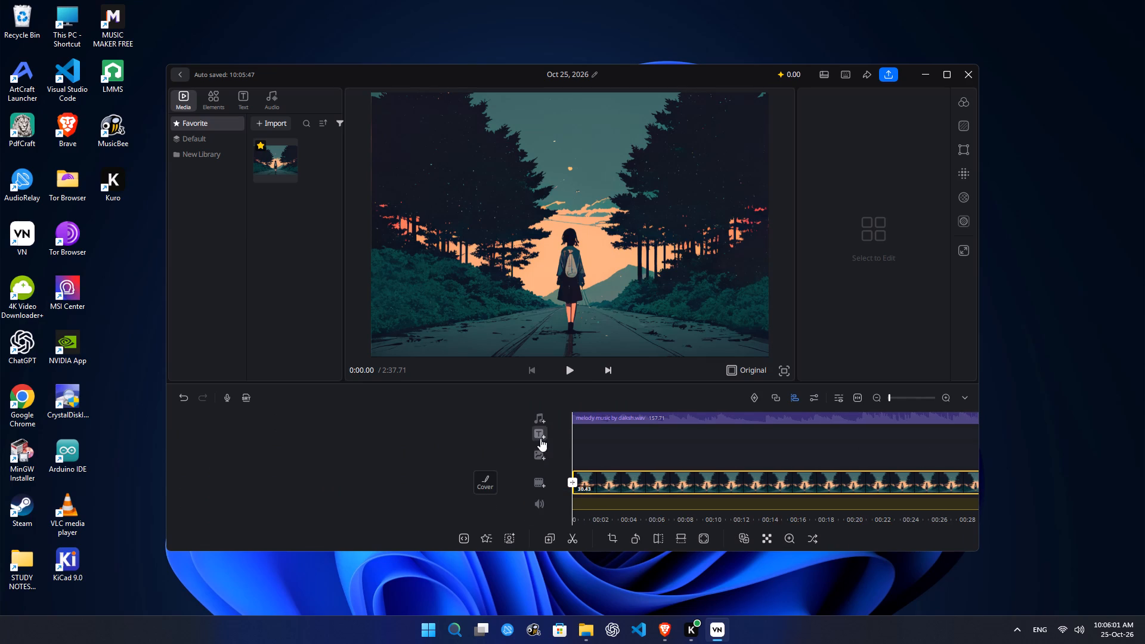
Add a text clip at the start of the timeline with the title "MELODY MUSIC".
{"action": "left_click", "coordinate": [540, 438]}
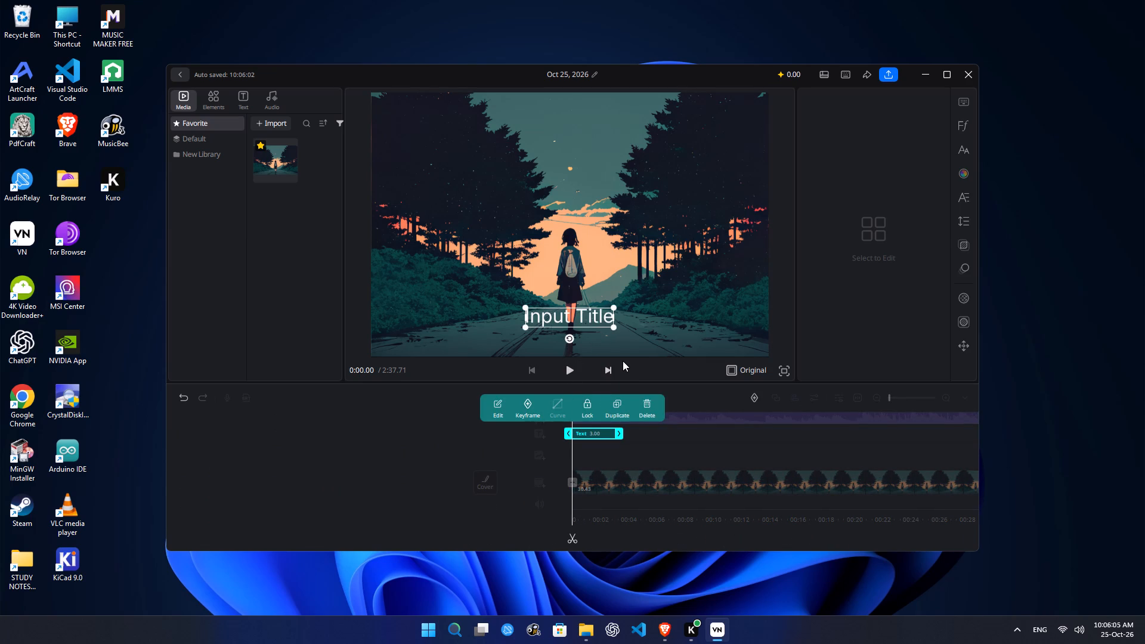
{"action": "key", "text": "m"}
{"action": "left_click", "coordinate": [570, 317]}
{"action": "left_click", "coordinate": [888, 147]}
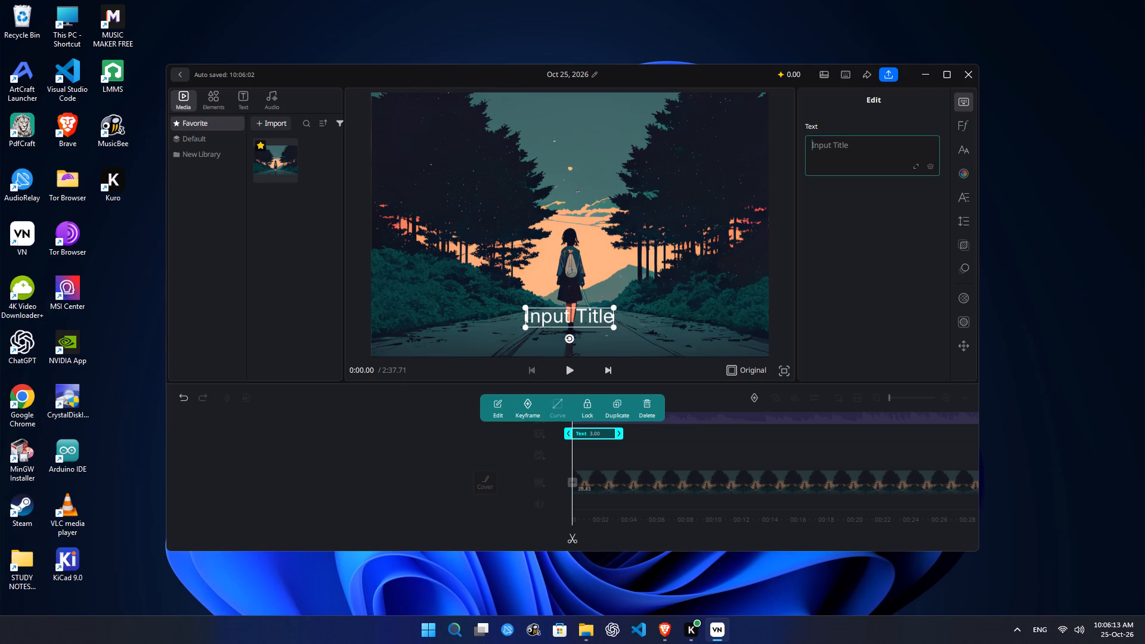
{"action": "type", "text": "ME"}
{"action": "type", "text": "LO"}
{"action": "type", "text": "DY MU"}
{"action": "type", "text": "SIC"}
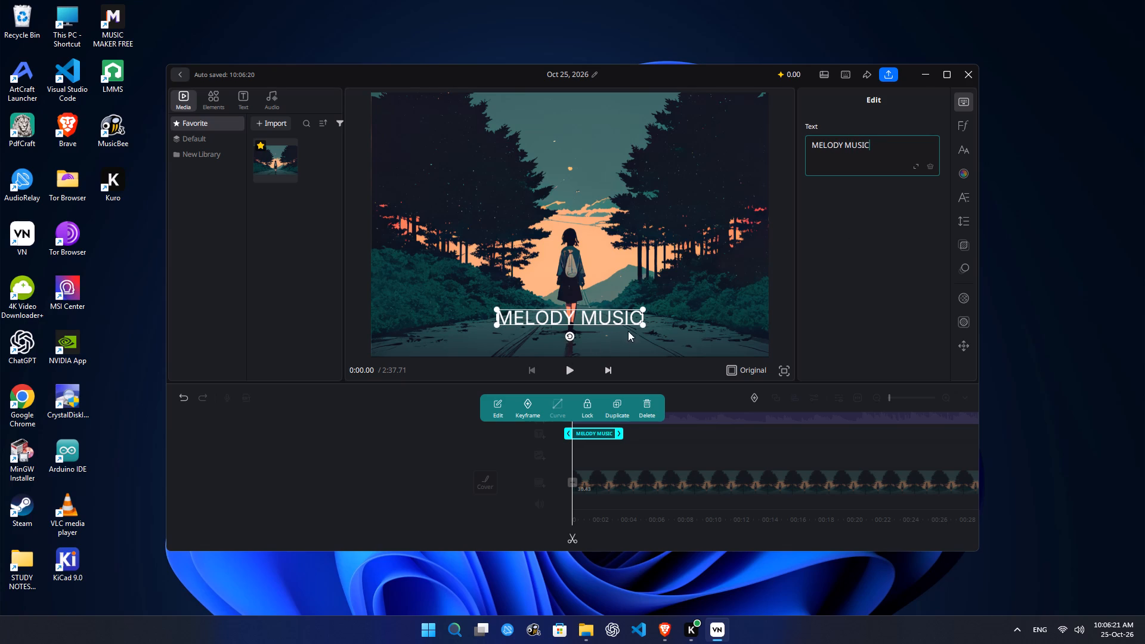
Enlarge the "MELODY MUSIC" title on the preview and center it across the image, just above the backpacker.
{"action": "left_click_drag", "start_coordinate": [643, 326], "coordinate": [708, 384]}
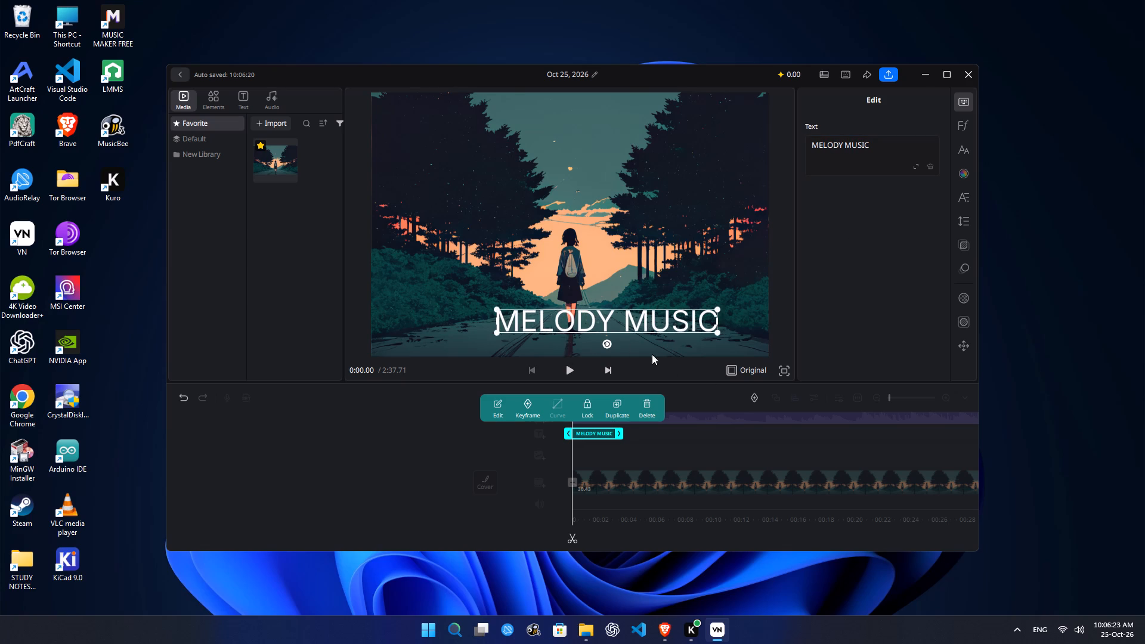
{"action": "left_click_drag", "start_coordinate": [638, 324], "coordinate": [597, 221]}
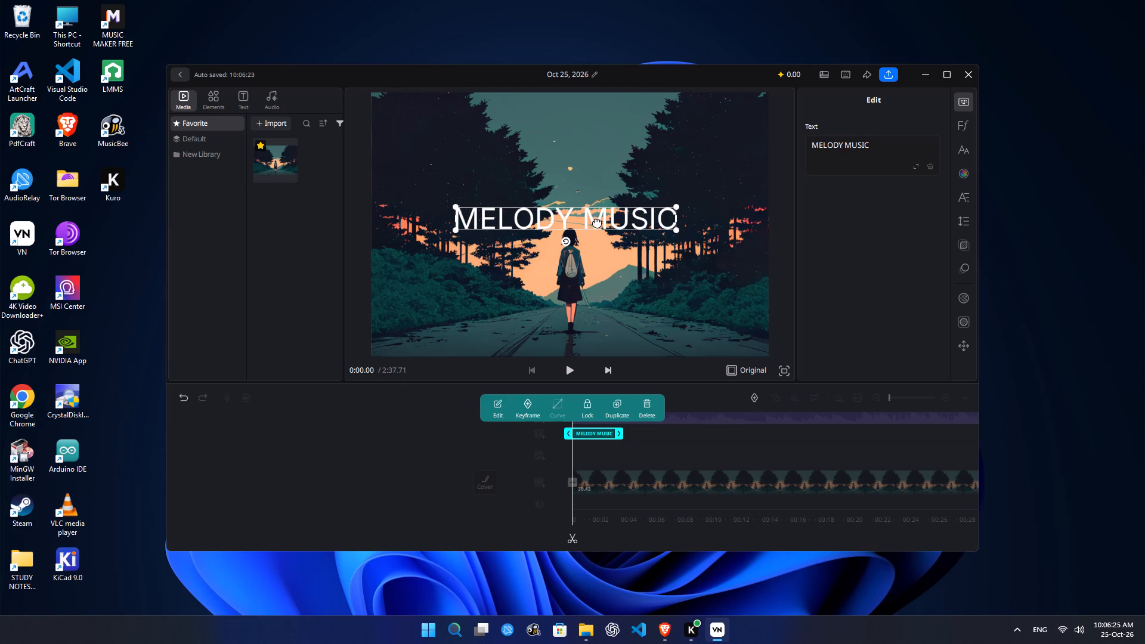
{"action": "left_click", "coordinate": [674, 228]}
{"action": "left_click_drag", "start_coordinate": [674, 228], "coordinate": [720, 277]}
{"action": "left_click_drag", "start_coordinate": [688, 228], "coordinate": [676, 230]}
{"action": "left_click_drag", "start_coordinate": [720, 236], "coordinate": [735, 266]}
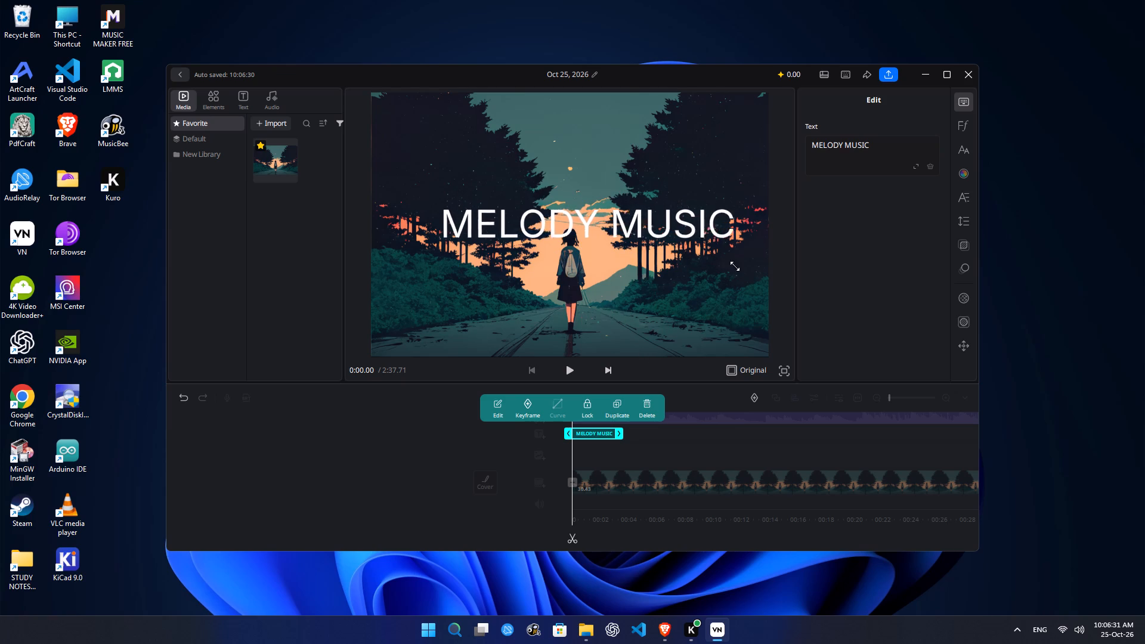
{"action": "left_click_drag", "start_coordinate": [735, 266], "coordinate": [745, 283]}
{"action": "left_click_drag", "start_coordinate": [717, 231], "coordinate": [697, 235]}
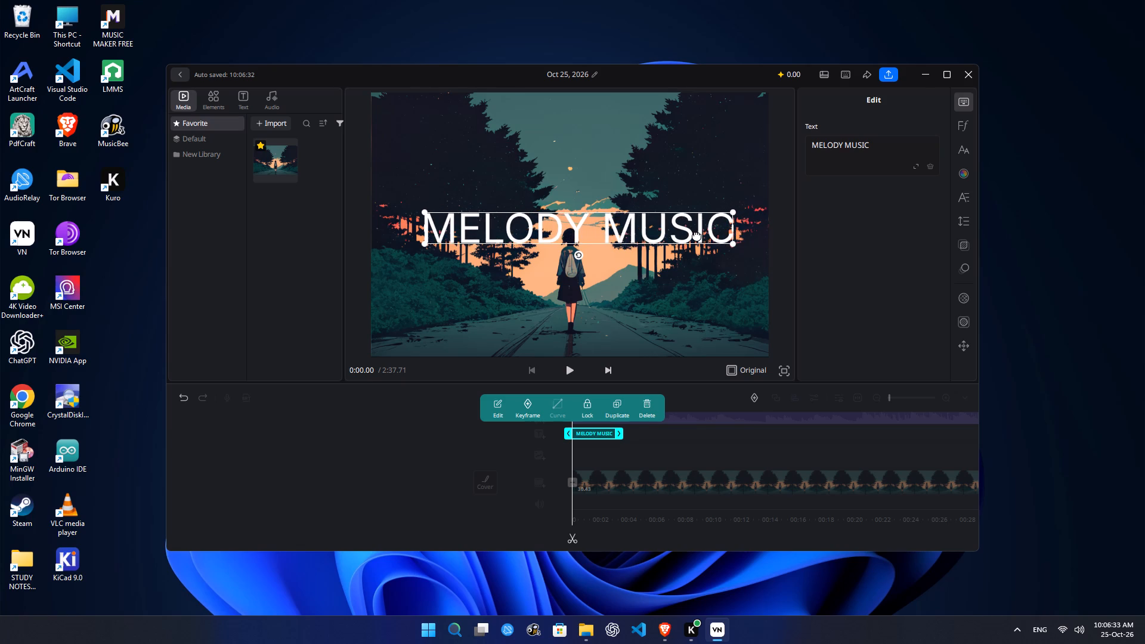
{"action": "left_click_drag", "start_coordinate": [697, 235], "coordinate": [694, 236]}
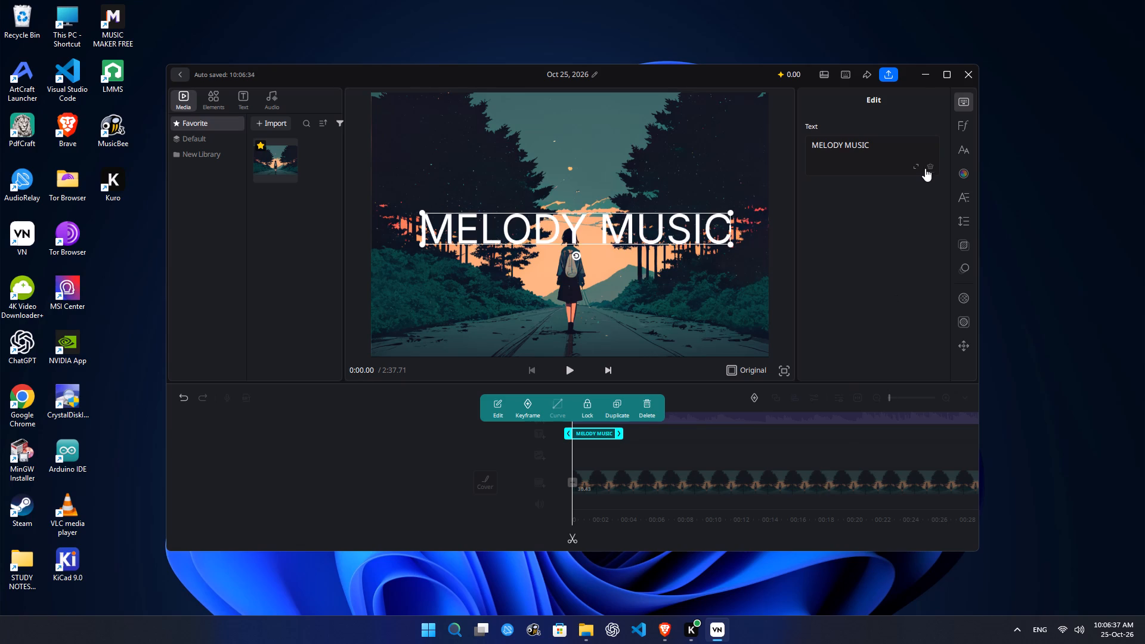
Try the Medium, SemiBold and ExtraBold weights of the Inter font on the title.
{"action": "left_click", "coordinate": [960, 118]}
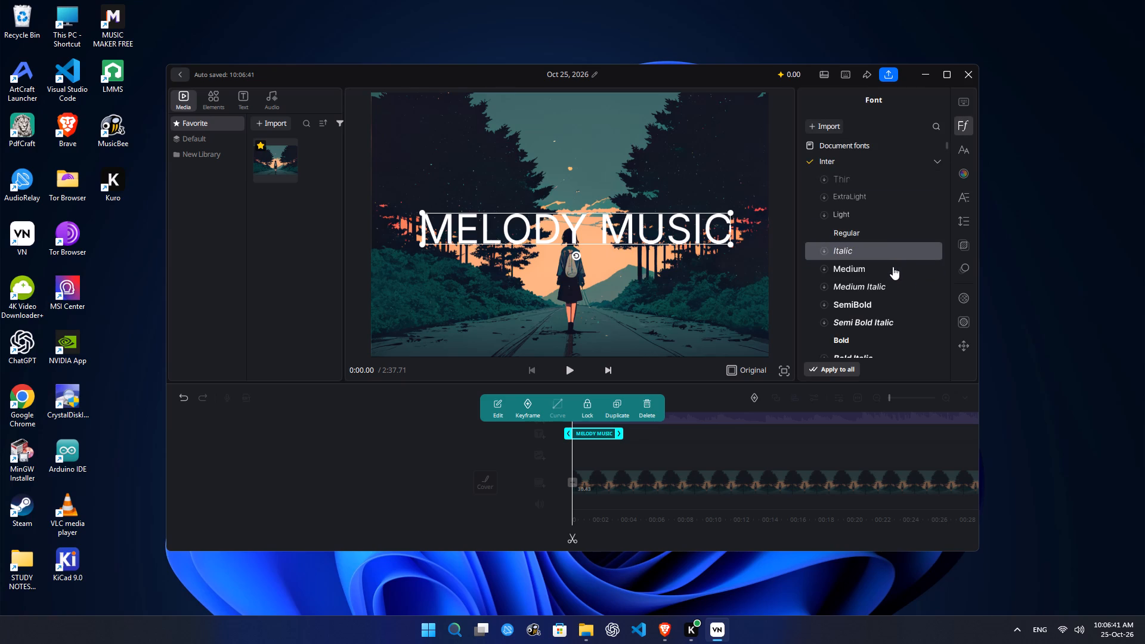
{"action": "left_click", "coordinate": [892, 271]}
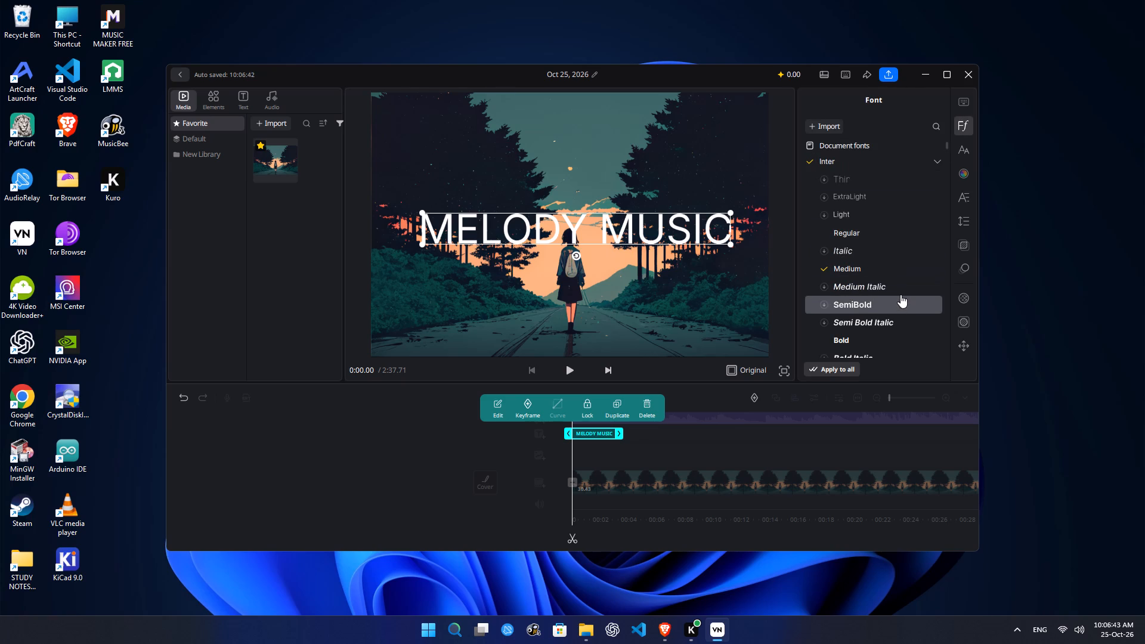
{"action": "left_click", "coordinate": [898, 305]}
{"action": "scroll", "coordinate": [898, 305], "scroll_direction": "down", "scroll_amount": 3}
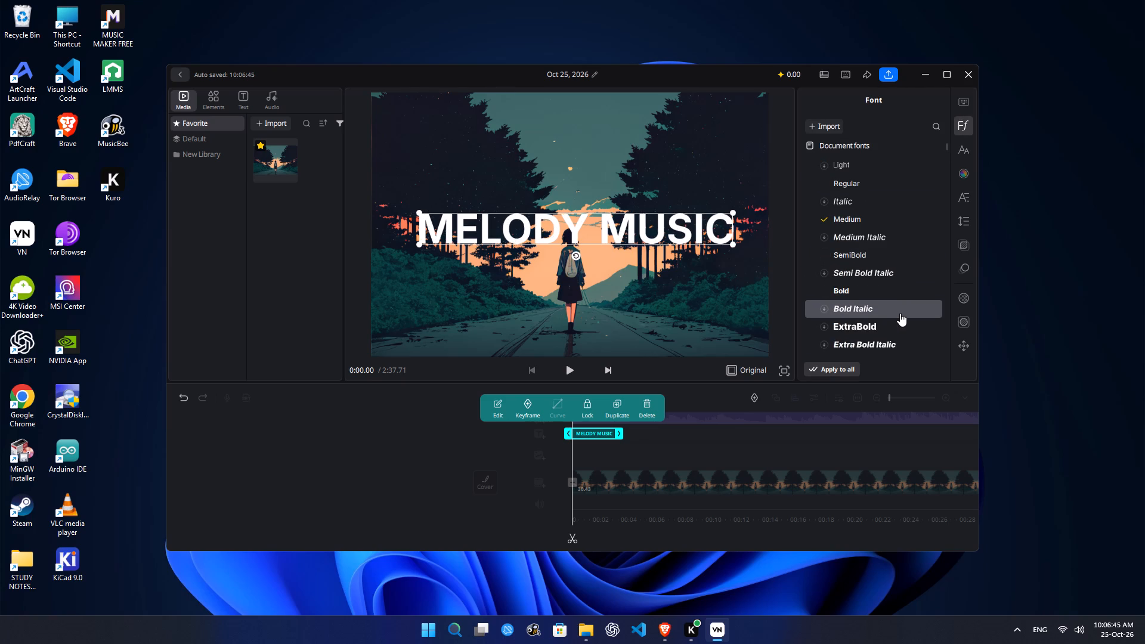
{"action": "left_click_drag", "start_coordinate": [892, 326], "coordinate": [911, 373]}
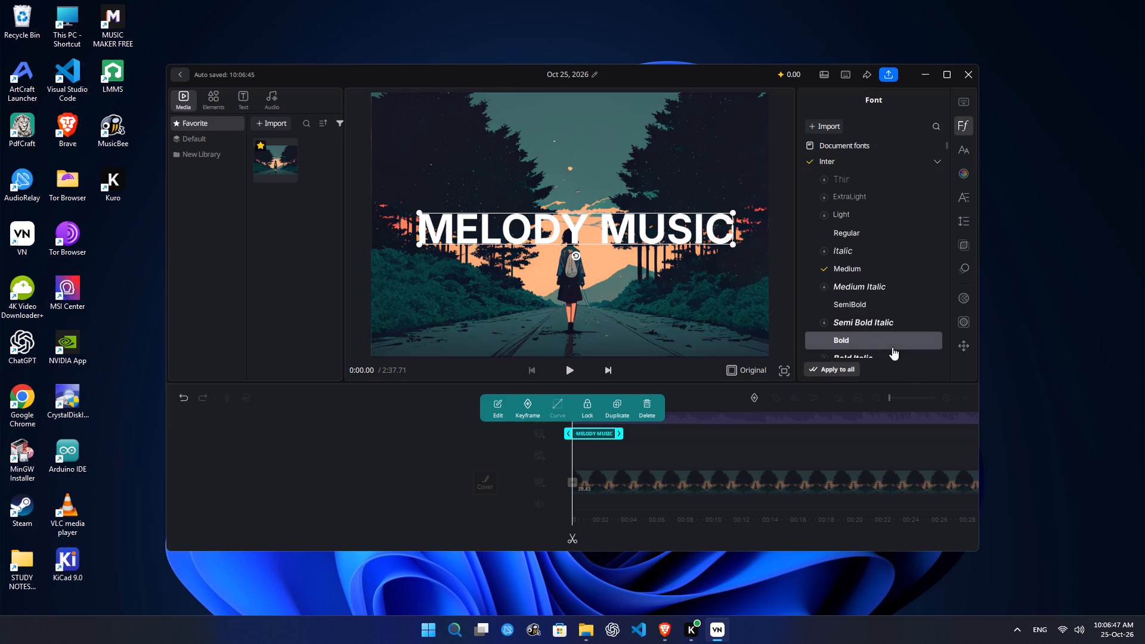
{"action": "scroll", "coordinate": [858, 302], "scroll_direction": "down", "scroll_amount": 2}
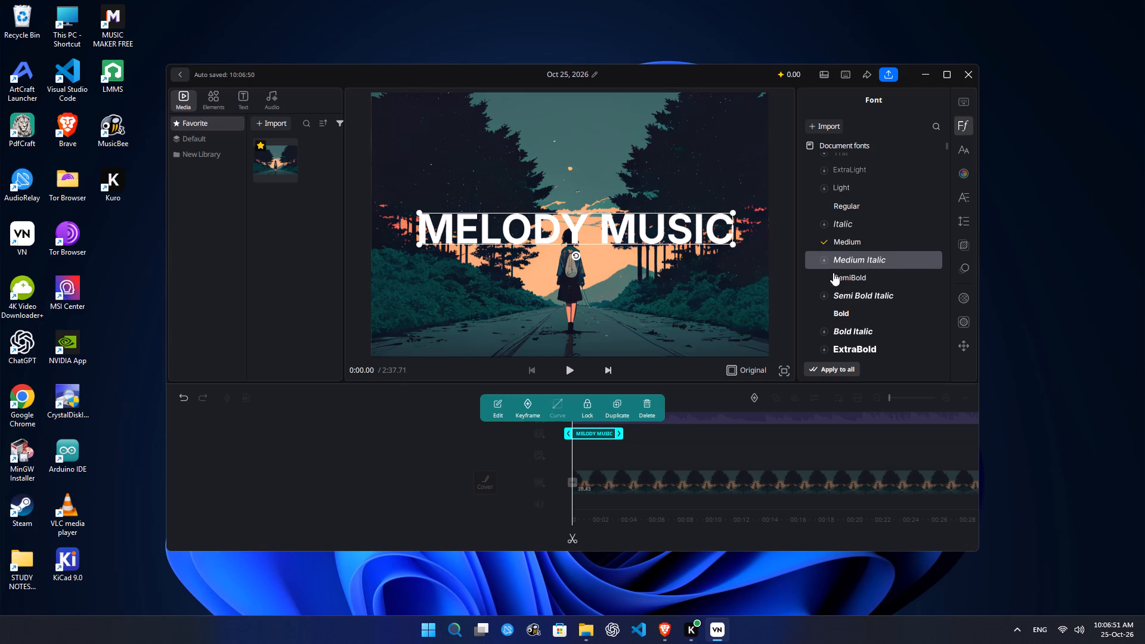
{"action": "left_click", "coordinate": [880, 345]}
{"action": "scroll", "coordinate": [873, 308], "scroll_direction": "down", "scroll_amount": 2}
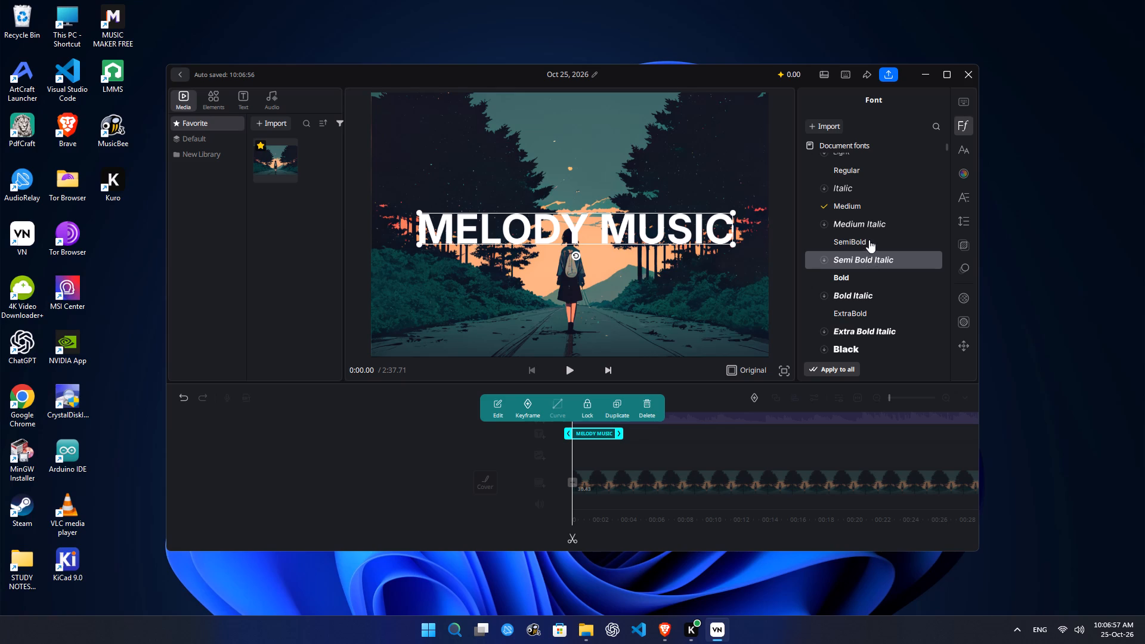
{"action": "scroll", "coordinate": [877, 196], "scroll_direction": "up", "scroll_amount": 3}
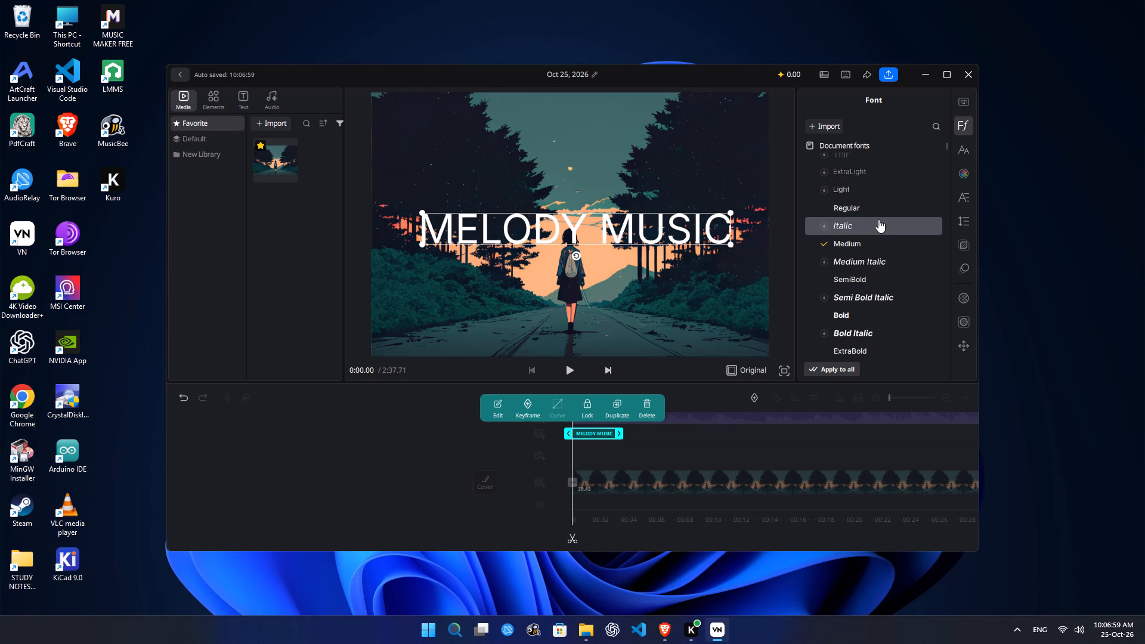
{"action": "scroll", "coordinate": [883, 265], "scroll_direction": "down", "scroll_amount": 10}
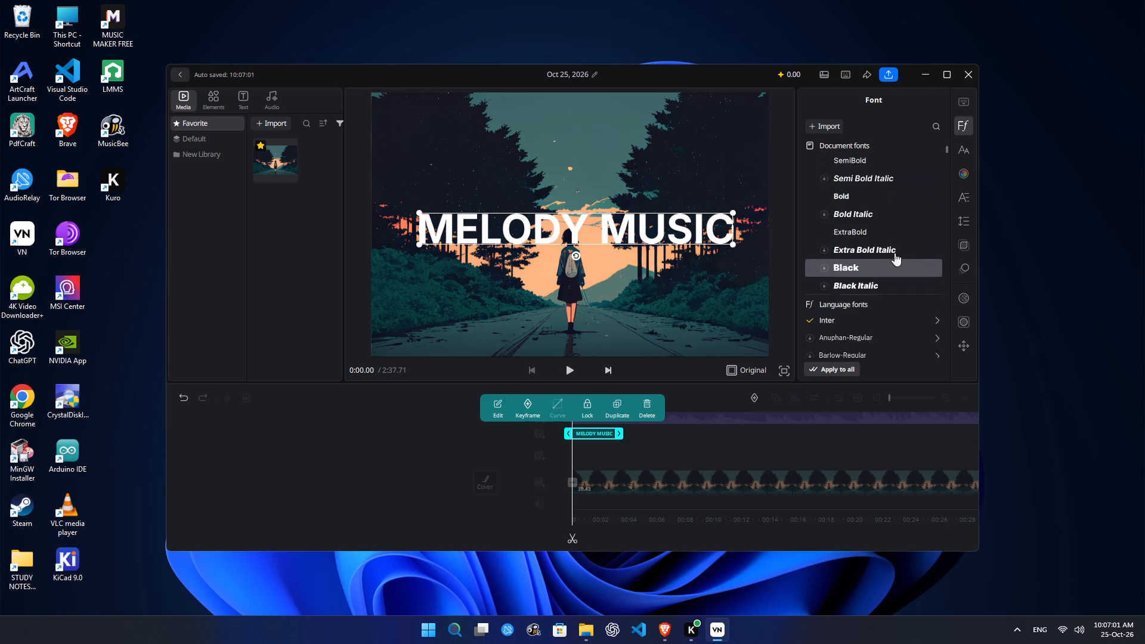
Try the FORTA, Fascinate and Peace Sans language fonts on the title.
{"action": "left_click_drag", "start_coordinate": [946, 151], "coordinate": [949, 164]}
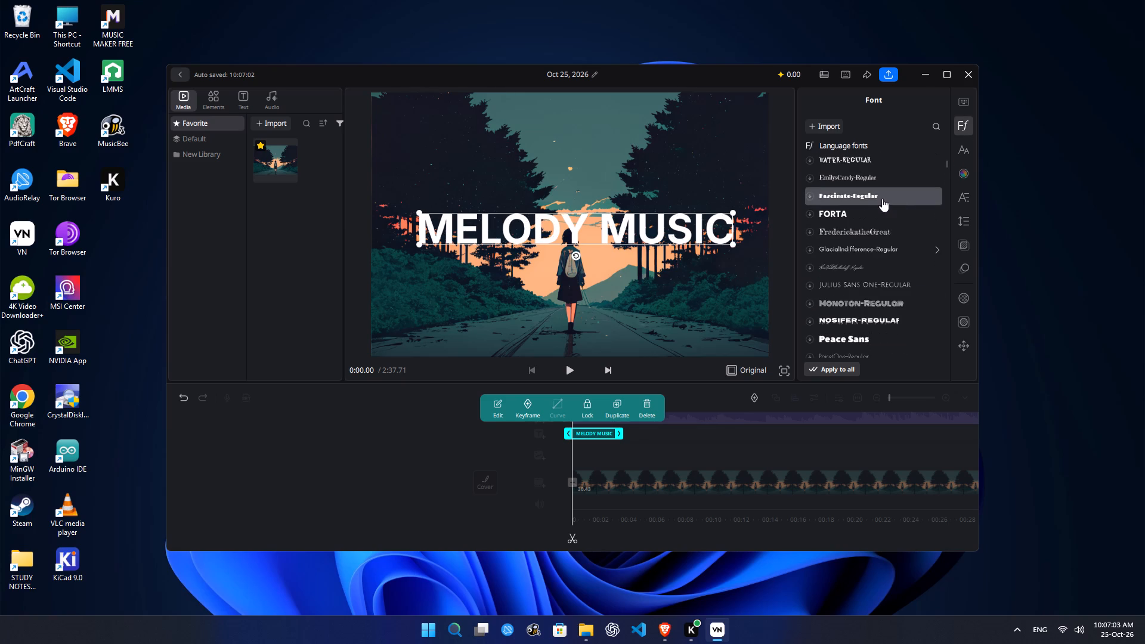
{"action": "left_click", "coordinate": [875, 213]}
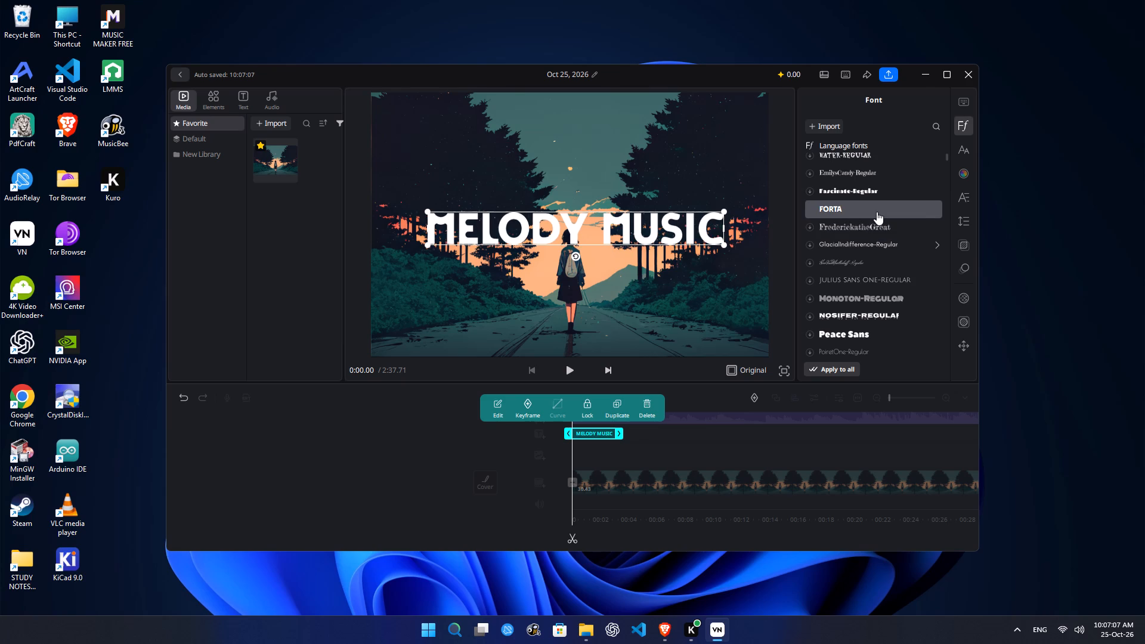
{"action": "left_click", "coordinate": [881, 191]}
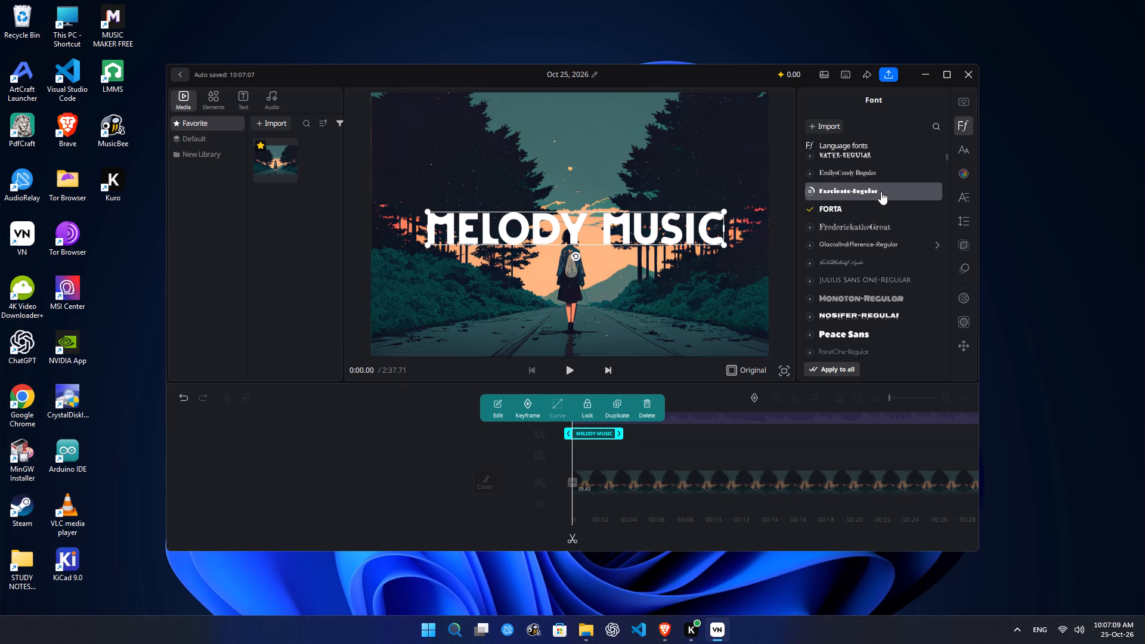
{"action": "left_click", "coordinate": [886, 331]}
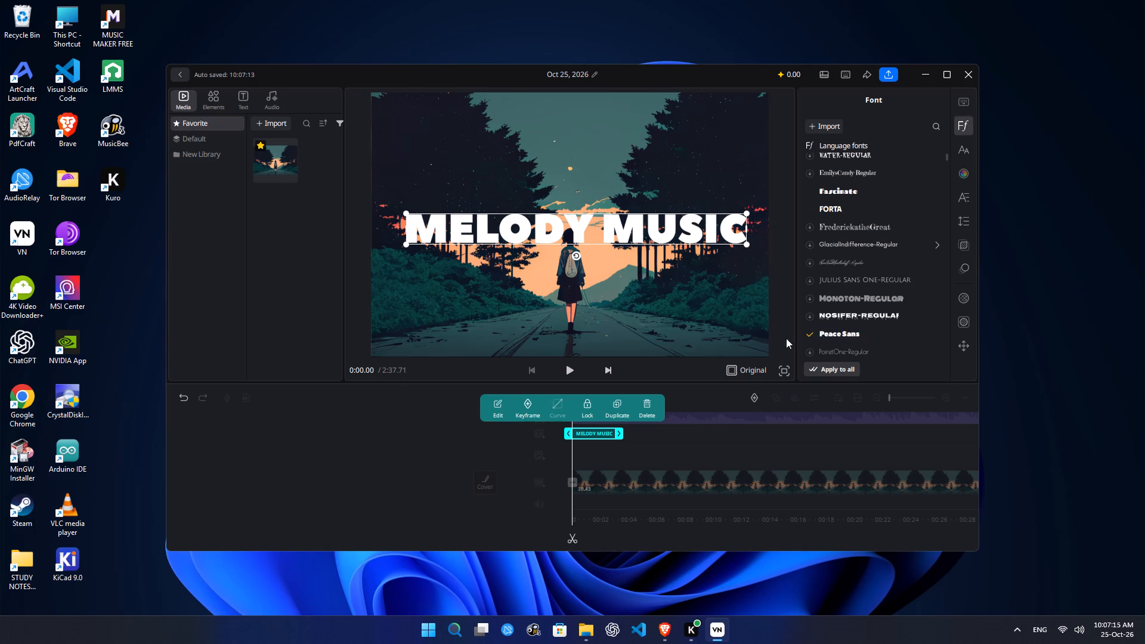
Look through the remaining language fonts and other fonts for a suitable title typeface.
{"action": "scroll", "coordinate": [866, 327], "scroll_direction": "down", "scroll_amount": 6}
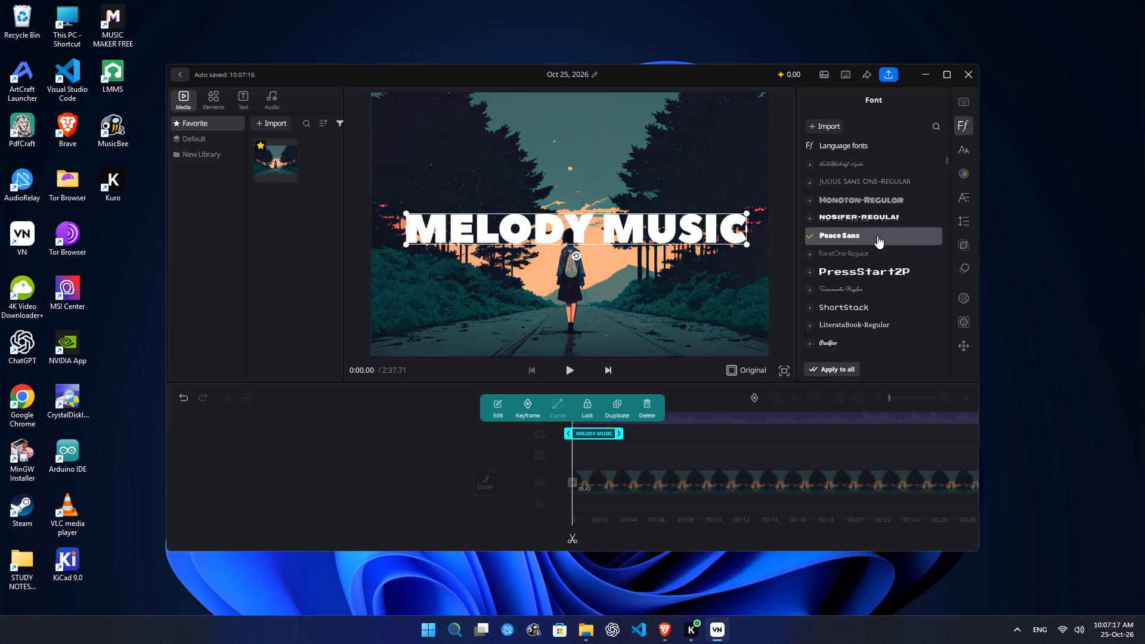
{"action": "scroll", "coordinate": [877, 236], "scroll_direction": "down", "scroll_amount": 19}
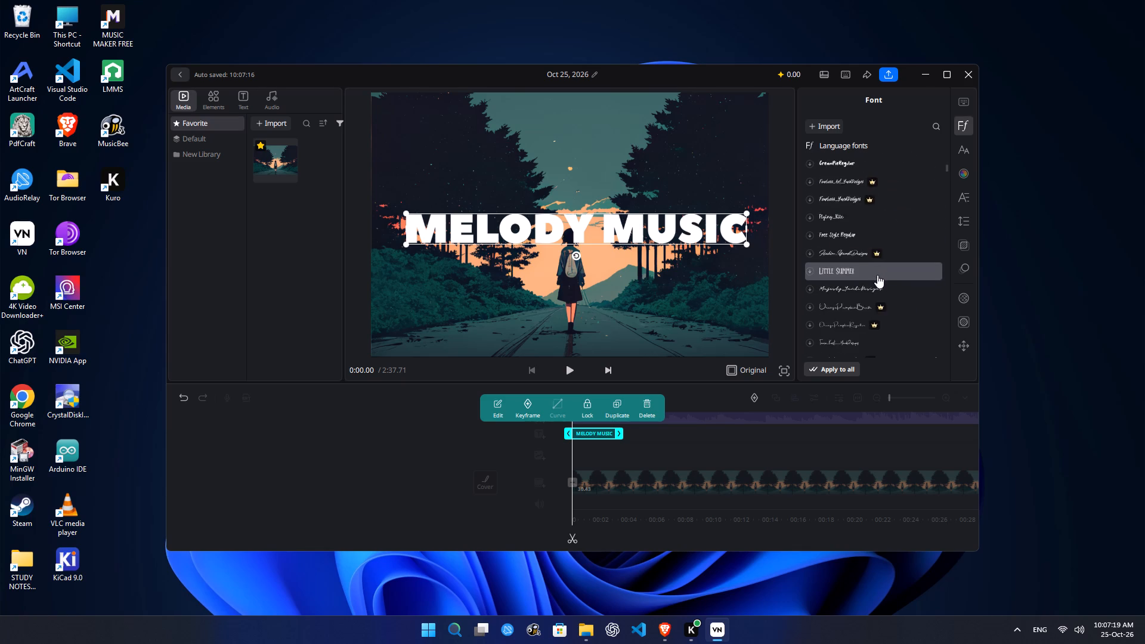
{"action": "scroll", "coordinate": [877, 275], "scroll_direction": "down", "scroll_amount": 11}
{"action": "left_click_drag", "start_coordinate": [947, 172], "coordinate": [947, 202]}
{"action": "scroll", "coordinate": [856, 298], "scroll_direction": "down", "scroll_amount": 15}
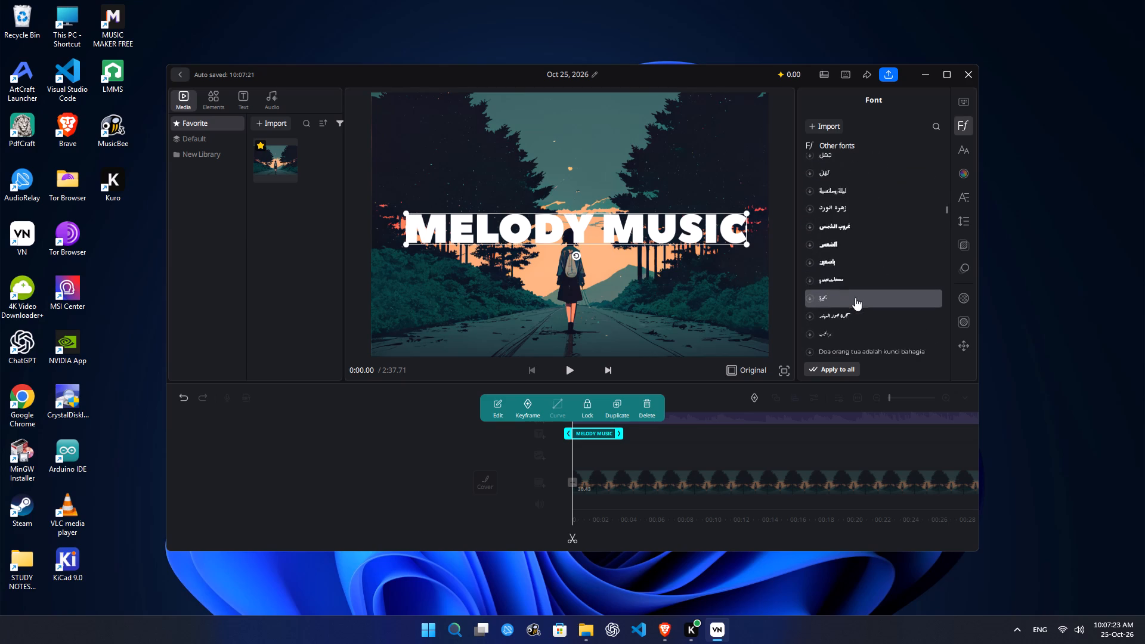
{"action": "scroll", "coordinate": [855, 298], "scroll_direction": "down", "scroll_amount": 18}
{"action": "scroll", "coordinate": [855, 298], "scroll_direction": "down", "scroll_amount": 6}
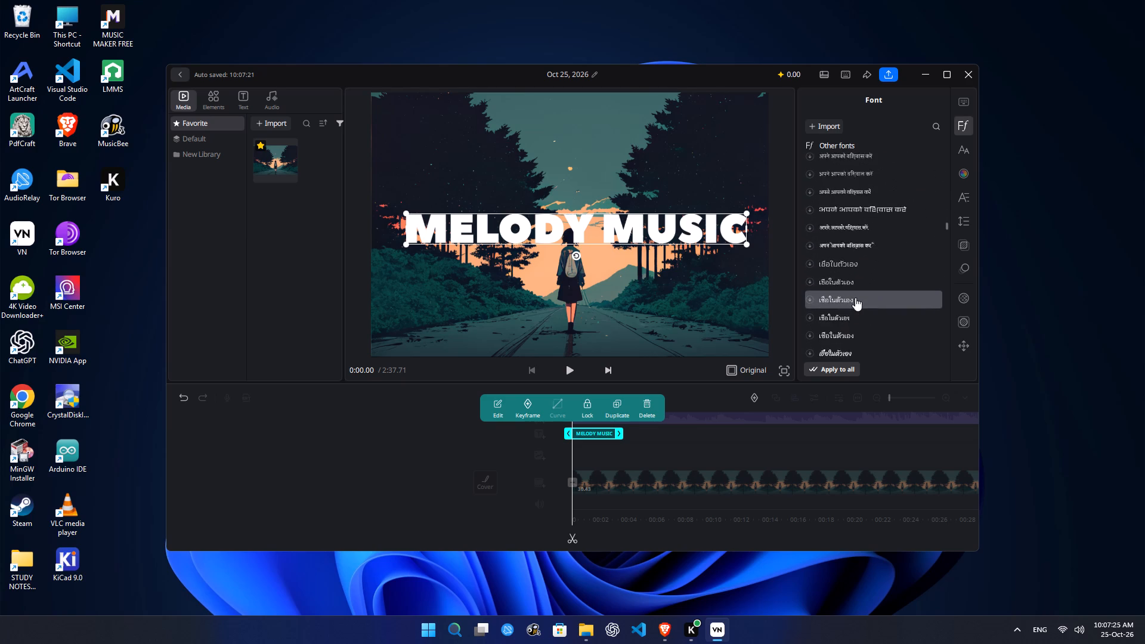
{"action": "scroll", "coordinate": [855, 298], "scroll_direction": "down", "scroll_amount": 16}
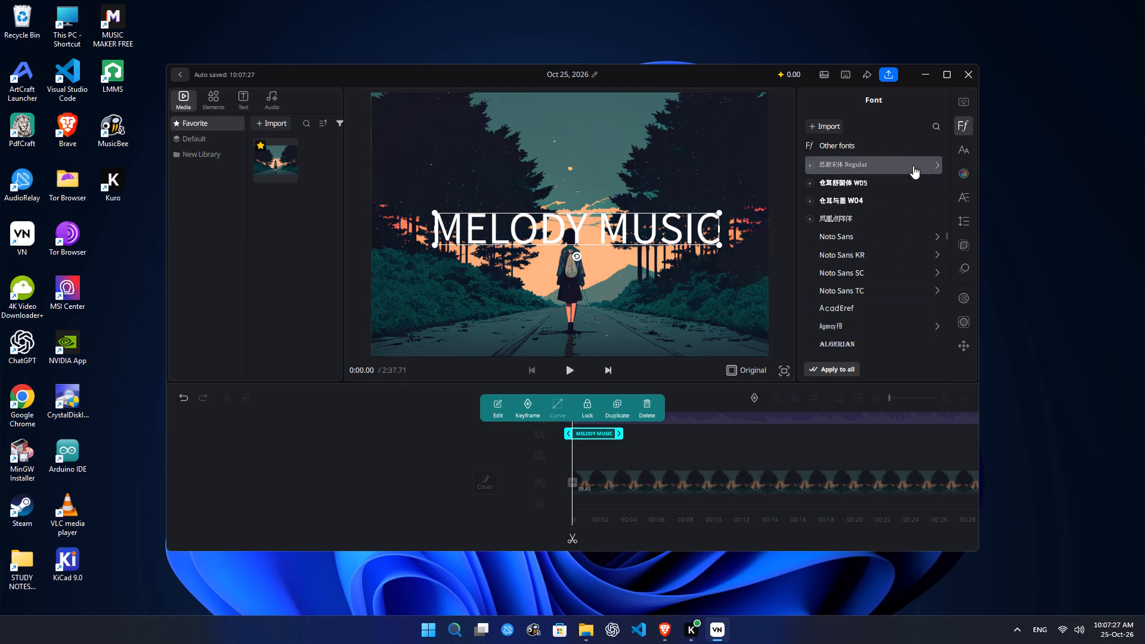
Search the fonts for "BOLD", try Libre Baskerville, and apply Source Serif Pro Bold to the title.
{"action": "left_click", "coordinate": [935, 122]}
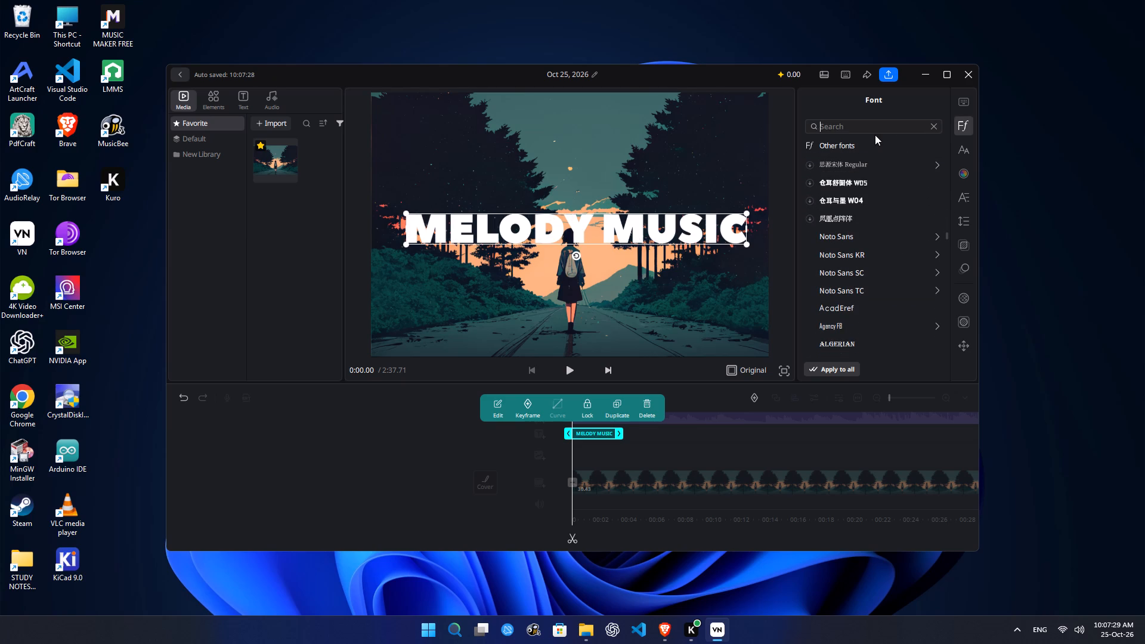
{"action": "type", "text": "BOLD"}
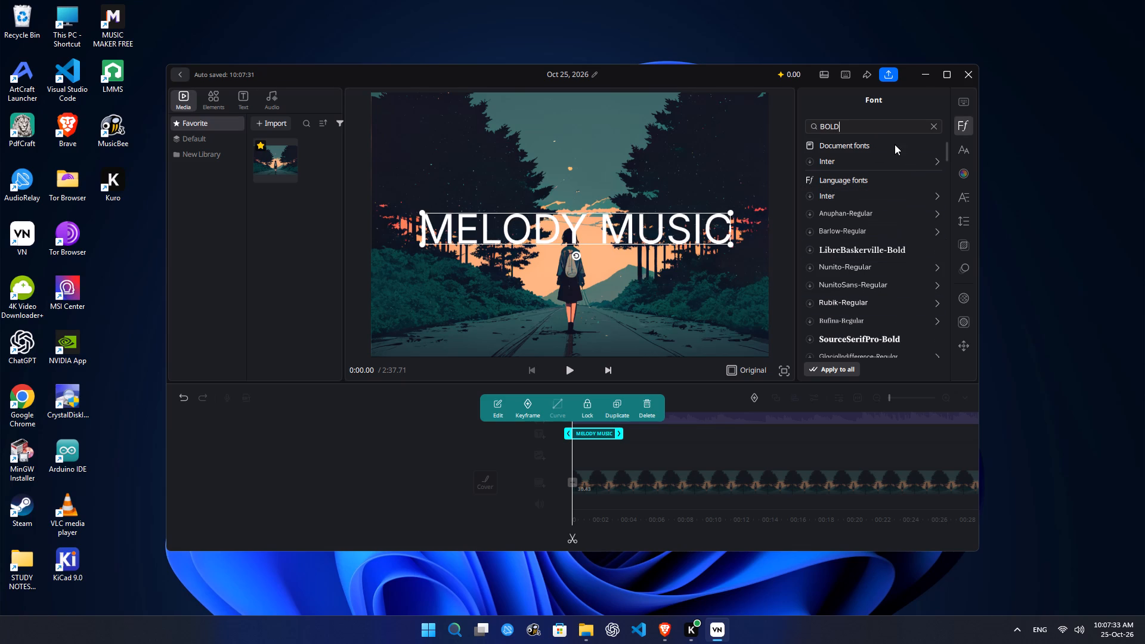
{"action": "key", "text": "Return"}
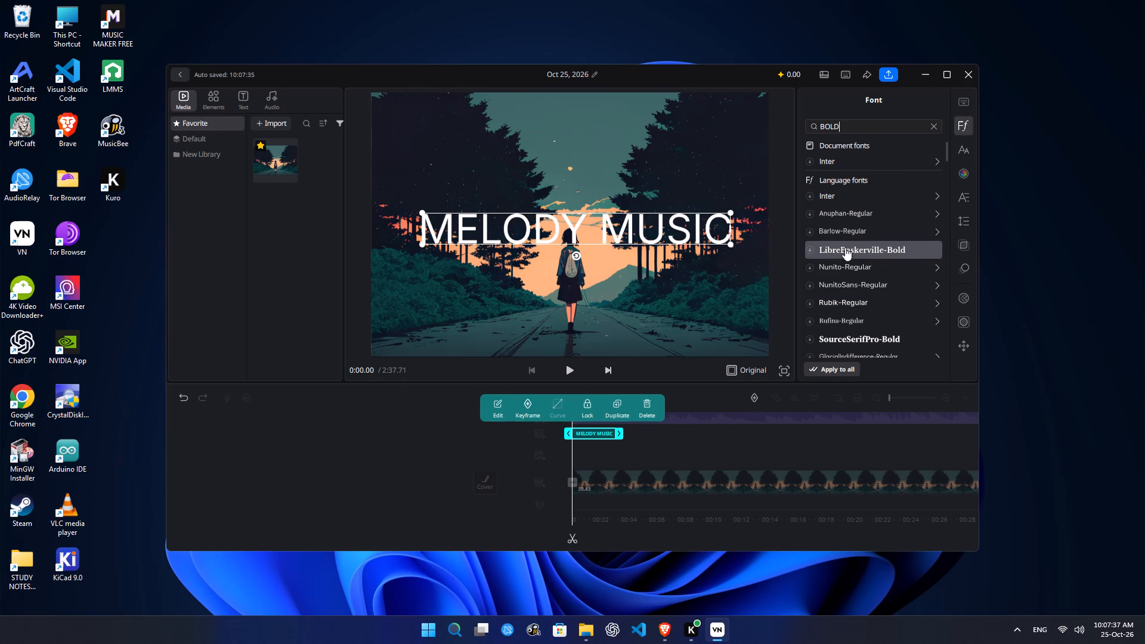
{"action": "left_click", "coordinate": [867, 249]}
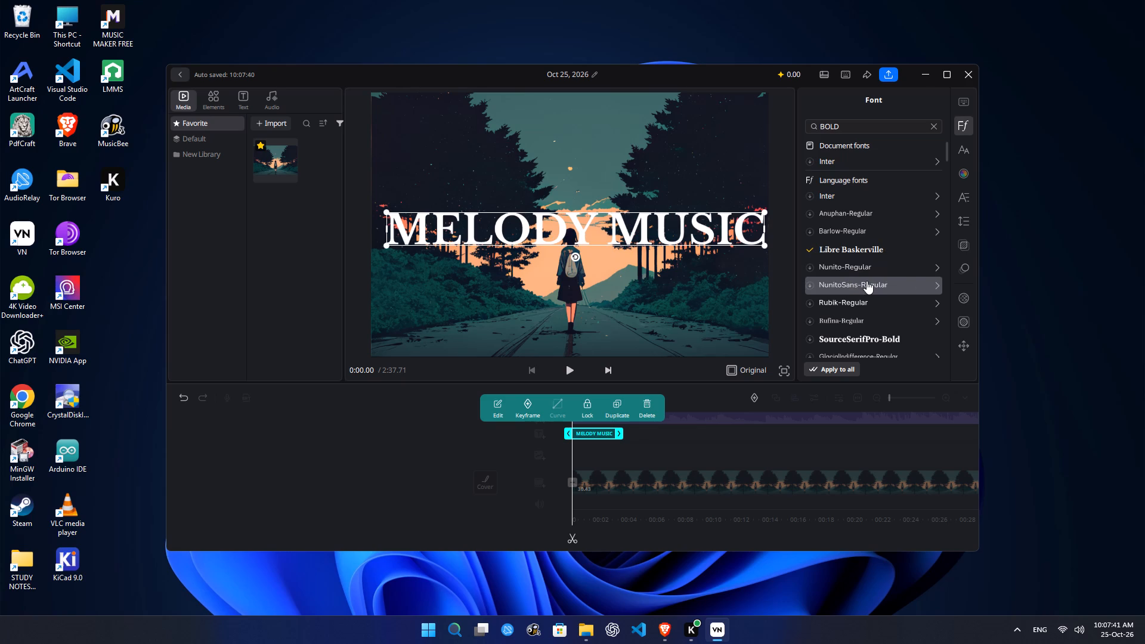
{"action": "scroll", "coordinate": [867, 281], "scroll_direction": "down", "scroll_amount": 4}
{"action": "left_click", "coordinate": [867, 278]}
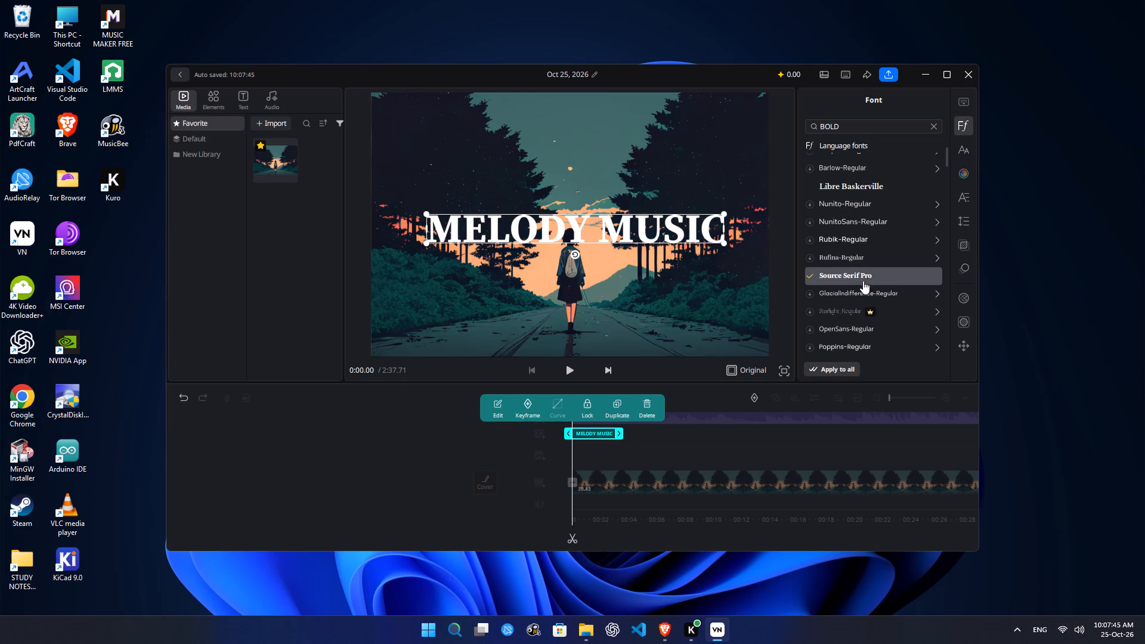
Enlarge the title to nearly the full image width and move it up, centered just above the backpacker's head.
{"action": "left_click", "coordinate": [719, 239]}
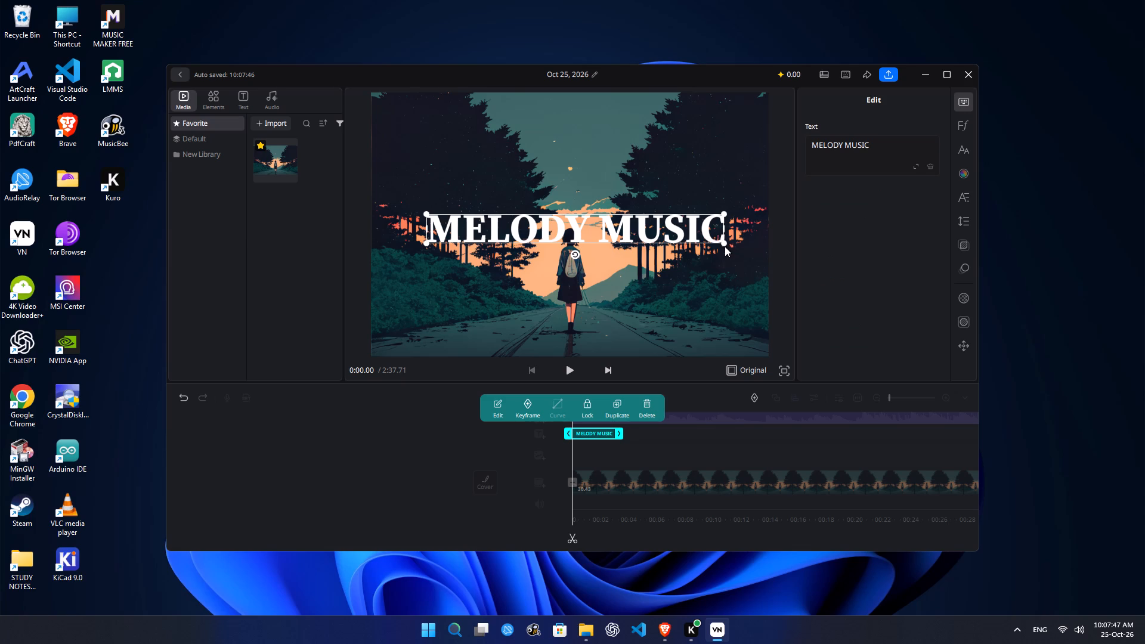
{"action": "left_click_drag", "start_coordinate": [723, 244], "coordinate": [760, 283]}
{"action": "left_click_drag", "start_coordinate": [733, 236], "coordinate": [704, 240]}
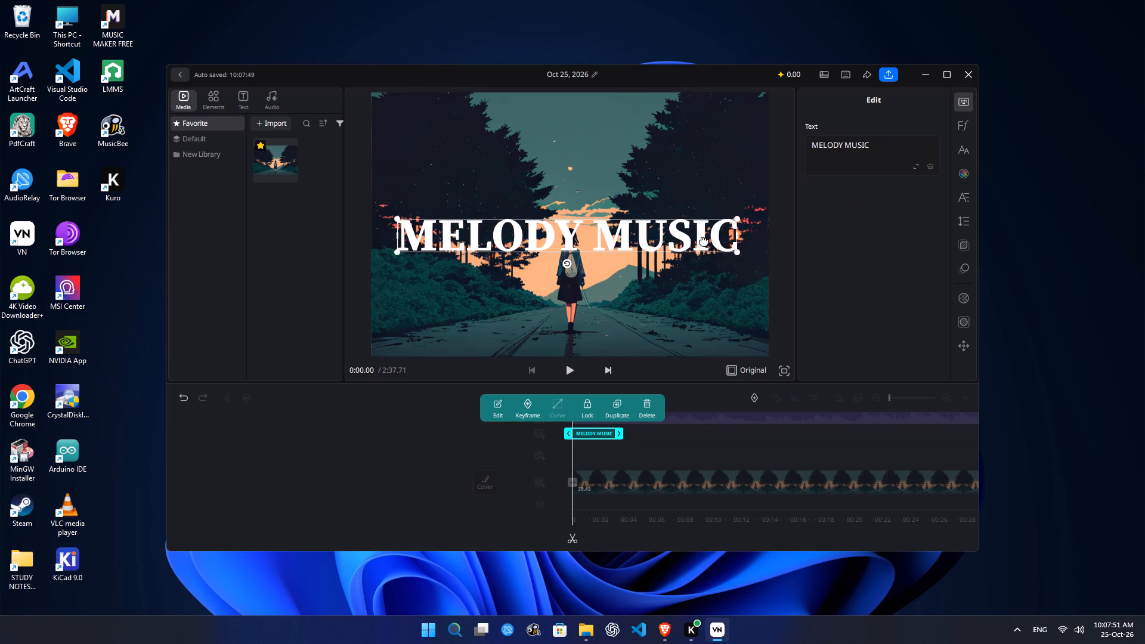
{"action": "left_click_drag", "start_coordinate": [704, 240], "coordinate": [707, 241]}
{"action": "left_click_drag", "start_coordinate": [700, 241], "coordinate": [698, 215]}
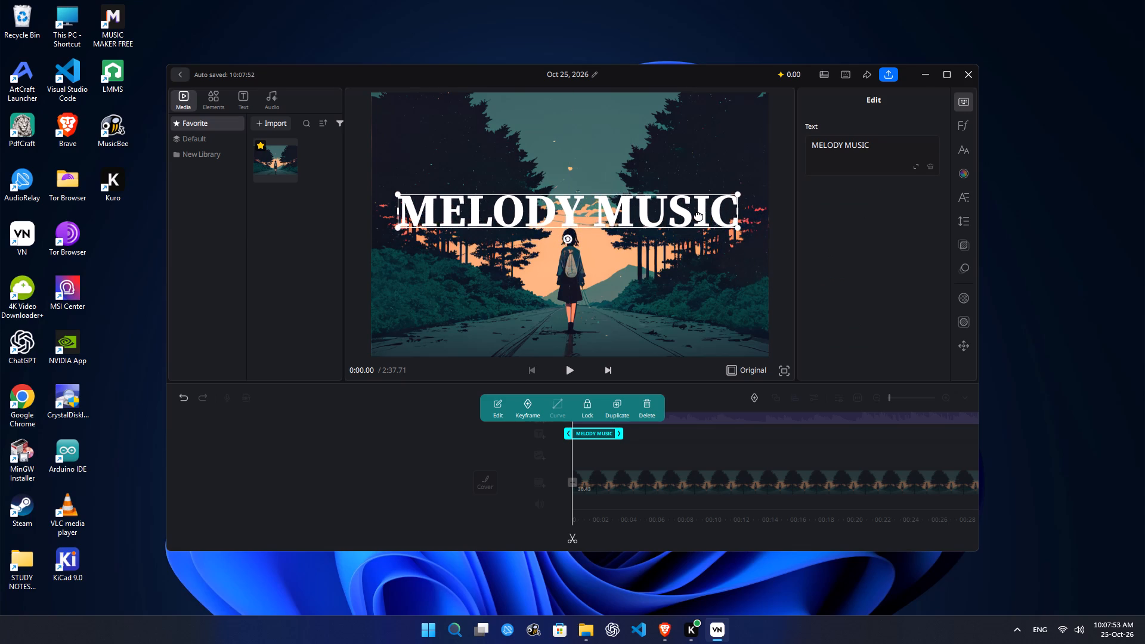
{"action": "left_click_drag", "start_coordinate": [698, 215], "coordinate": [701, 211]}
{"action": "left_click", "coordinate": [692, 216]}
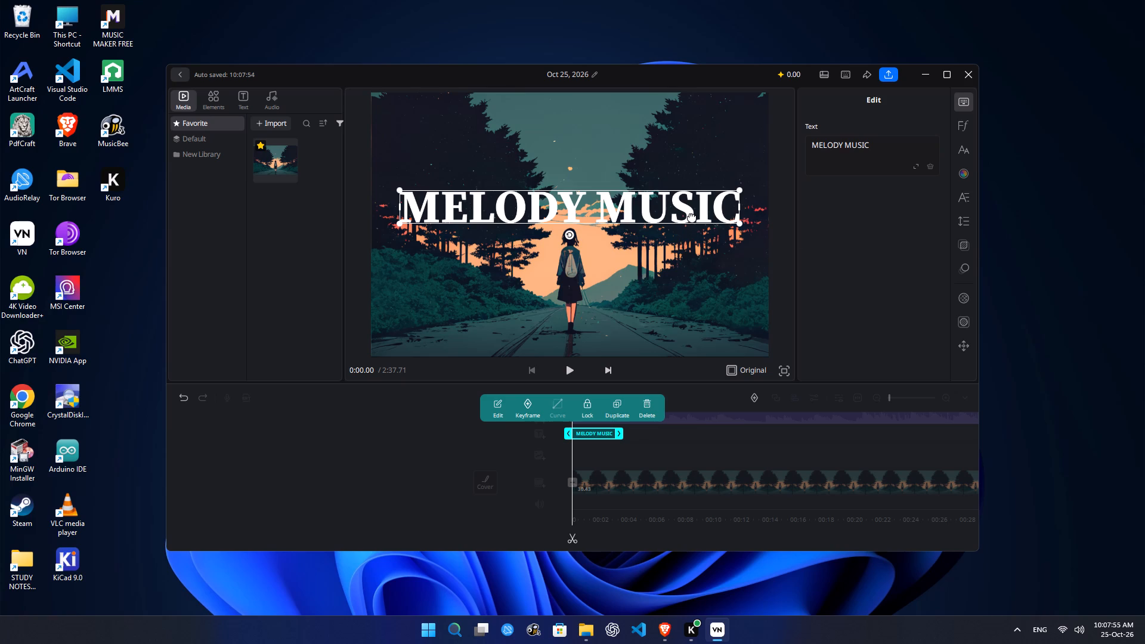
Set the title's font size to 45.
{"action": "left_click", "coordinate": [964, 147]}
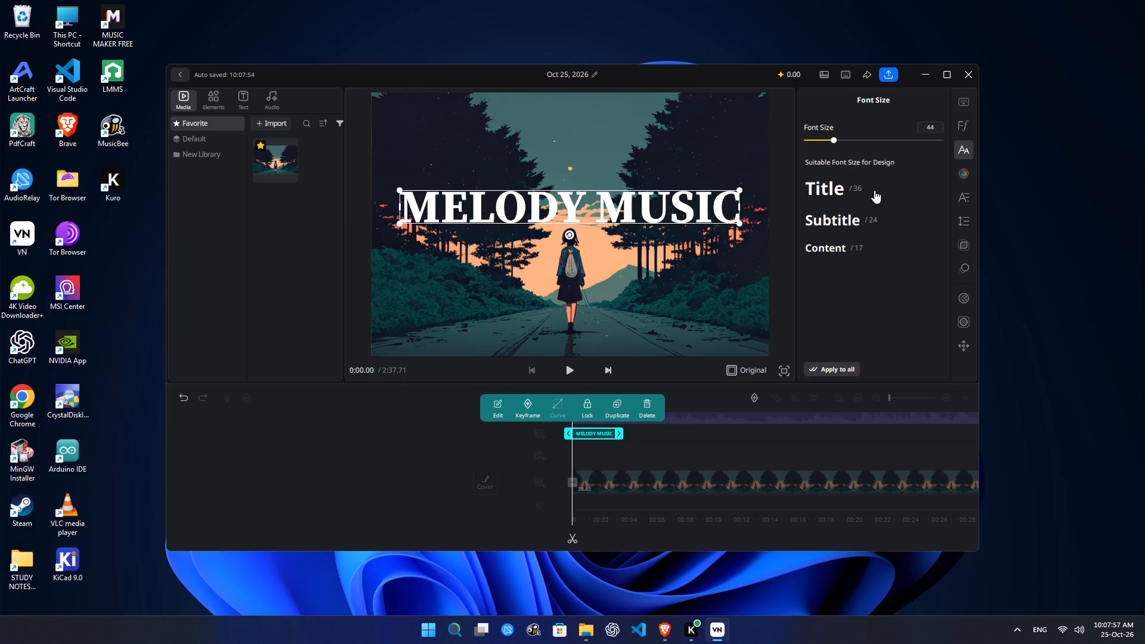
{"action": "left_click", "coordinate": [935, 126]}
{"action": "key", "text": "BackSpace"}
{"action": "type", "text": "45"}
{"action": "key", "text": "Return"}
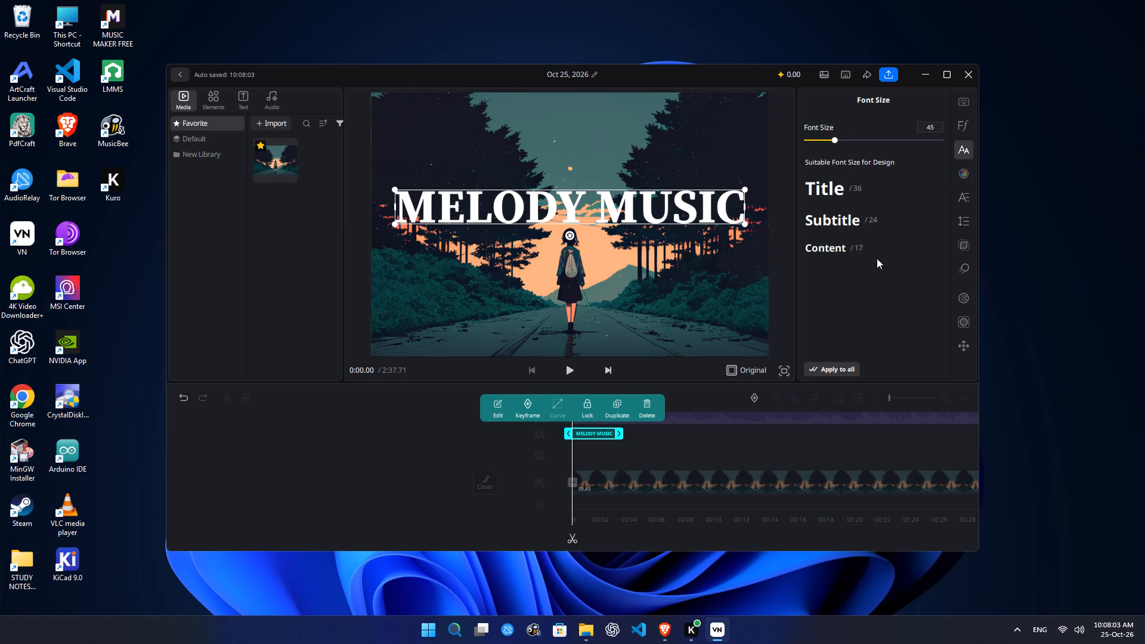
Compare the outlined preset color styles on the title and apply the one with black text and a white stroke.
{"action": "left_click", "coordinate": [965, 174]}
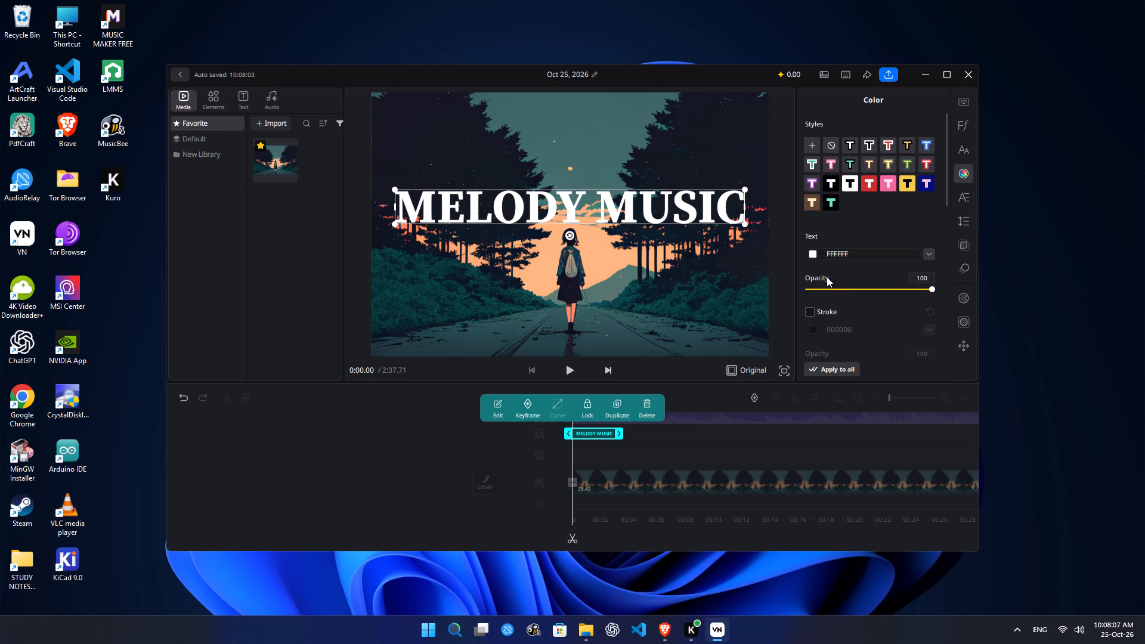
{"action": "scroll", "coordinate": [864, 302], "scroll_direction": "down", "scroll_amount": 3}
{"action": "scroll", "coordinate": [864, 302], "scroll_direction": "up", "scroll_amount": 3}
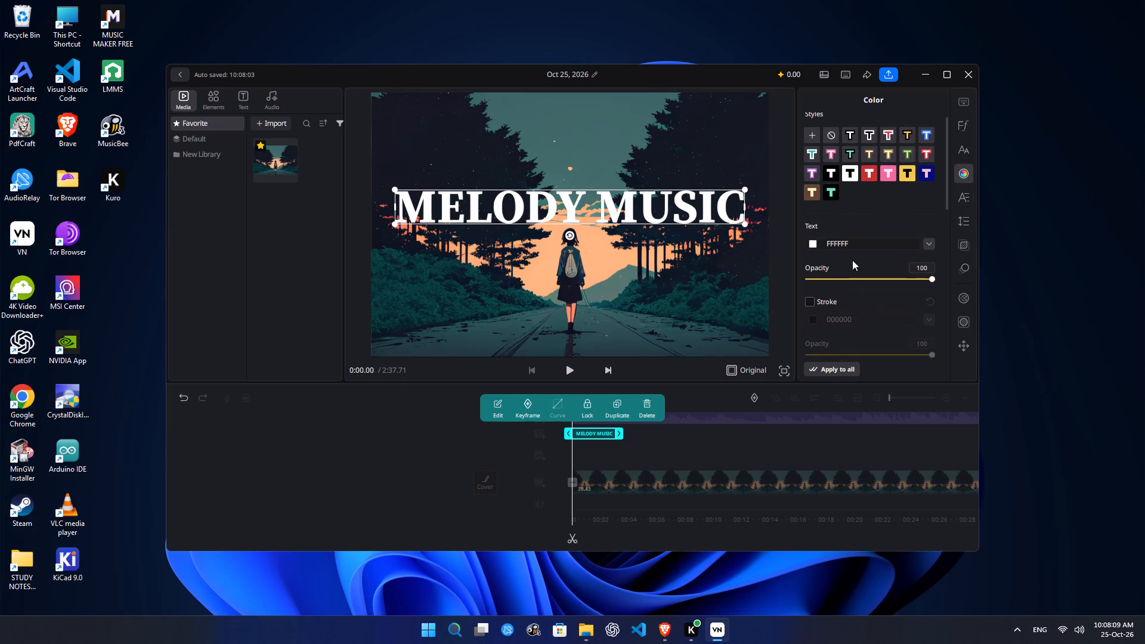
{"action": "scroll", "coordinate": [846, 191], "scroll_direction": "up", "scroll_amount": 4}
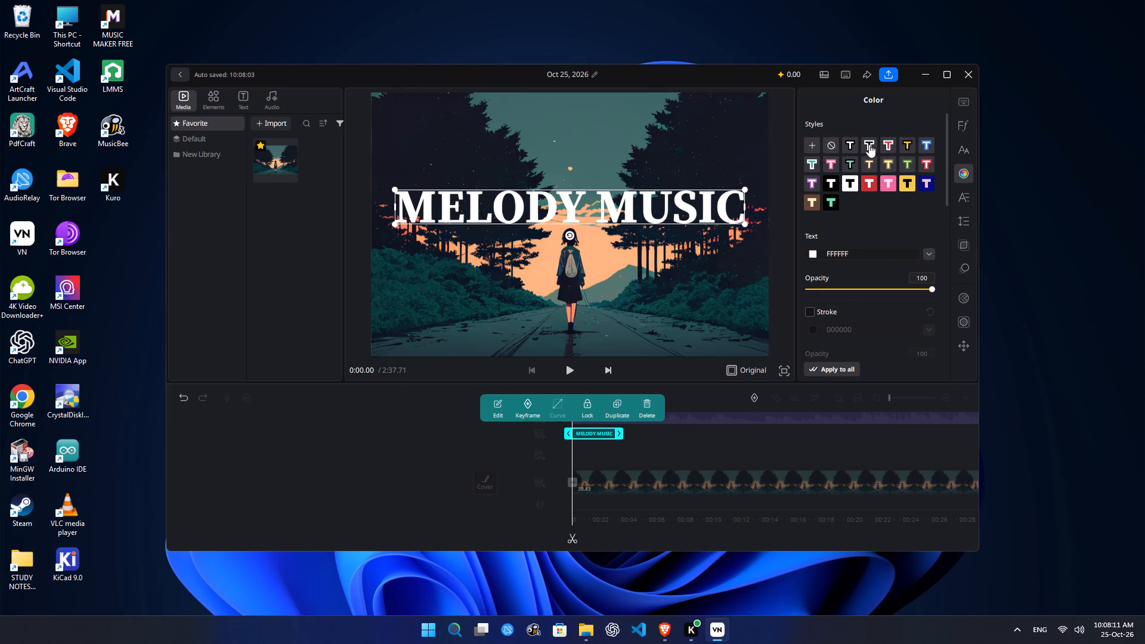
{"action": "left_click", "coordinate": [869, 144]}
{"action": "left_click", "coordinate": [853, 146]}
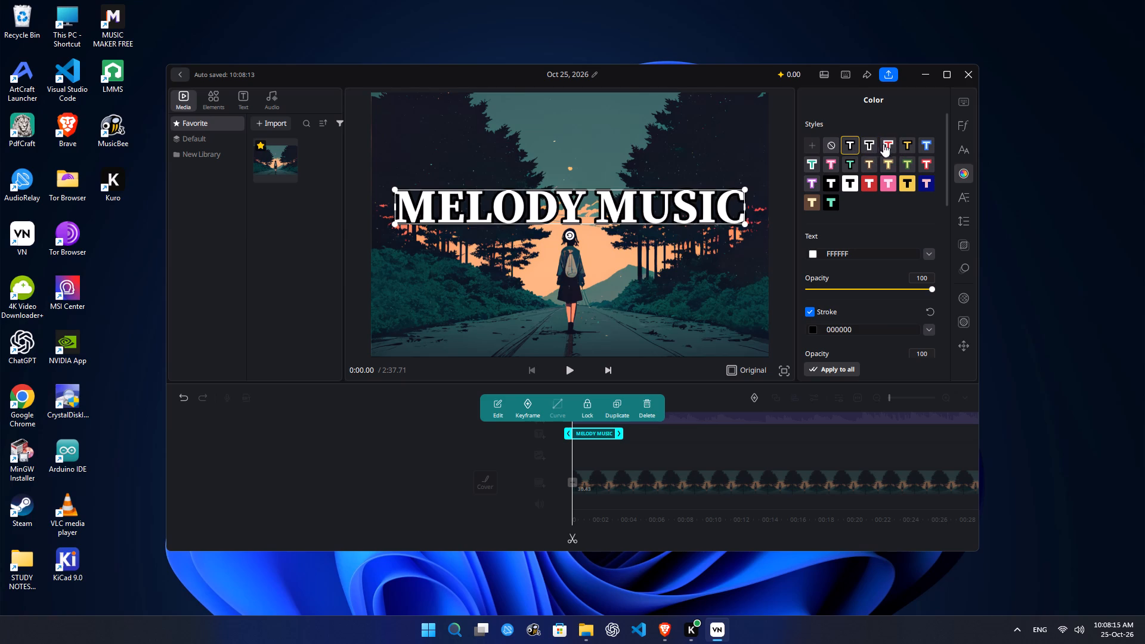
{"action": "left_click", "coordinate": [872, 145]}
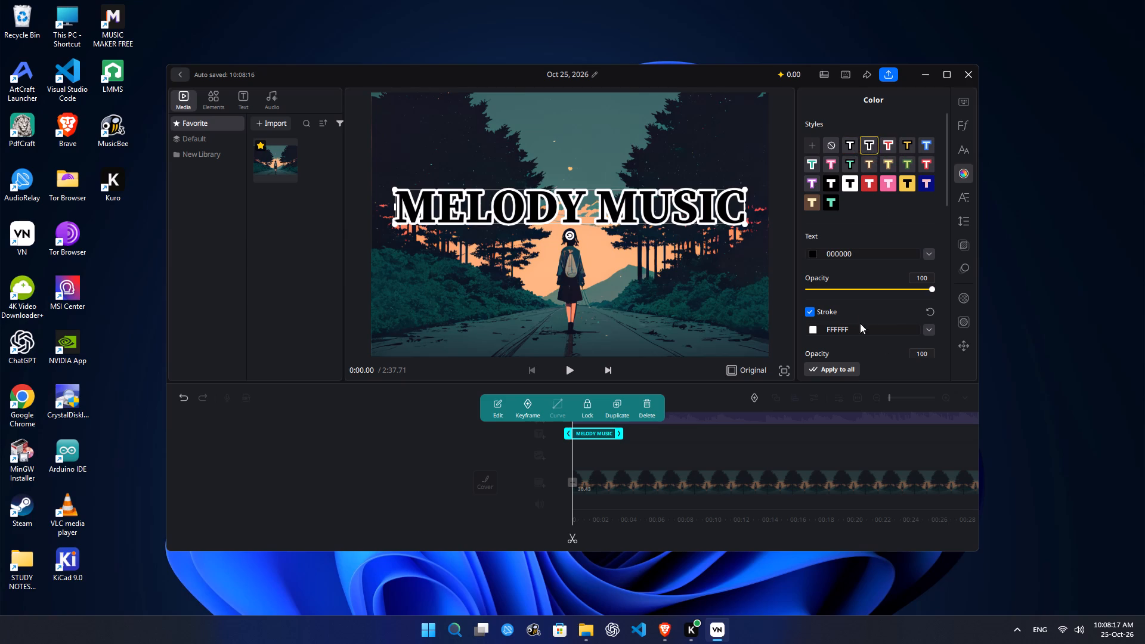
Reduce the title's text fill opacity to 0, leaving only its outline.
{"action": "scroll", "coordinate": [864, 314], "scroll_direction": "down", "scroll_amount": 4}
{"action": "scroll", "coordinate": [869, 315], "scroll_direction": "up", "scroll_amount": 1}
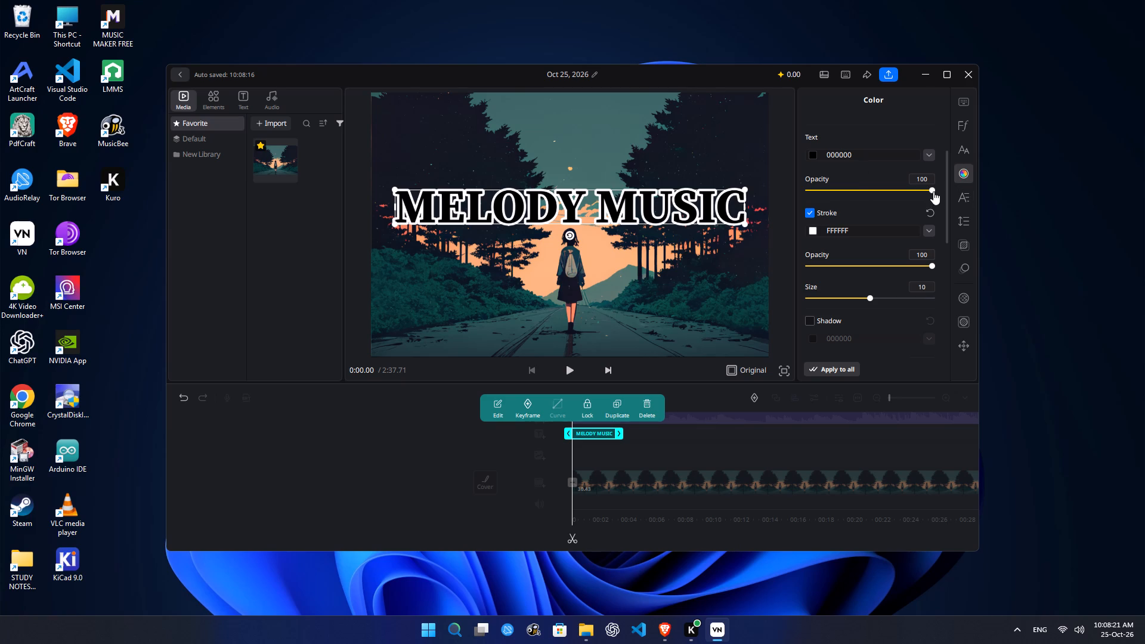
{"action": "left_click_drag", "start_coordinate": [933, 191], "coordinate": [852, 197]}
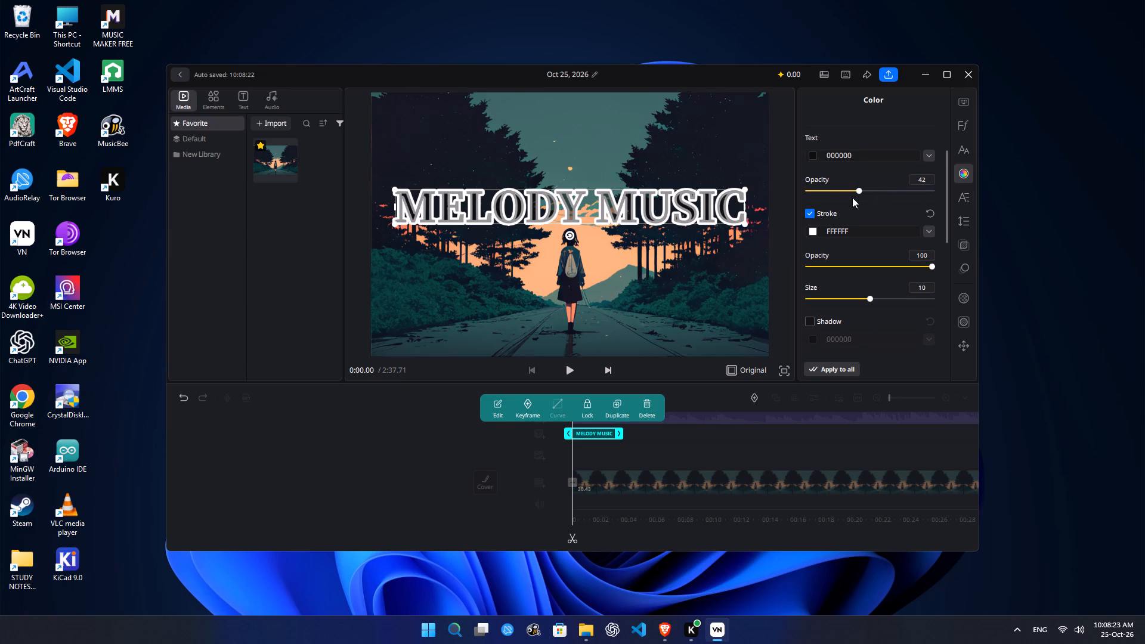
{"action": "left_click_drag", "start_coordinate": [852, 197], "coordinate": [891, 197]}
{"action": "left_click_drag", "start_coordinate": [860, 190], "coordinate": [813, 191]}
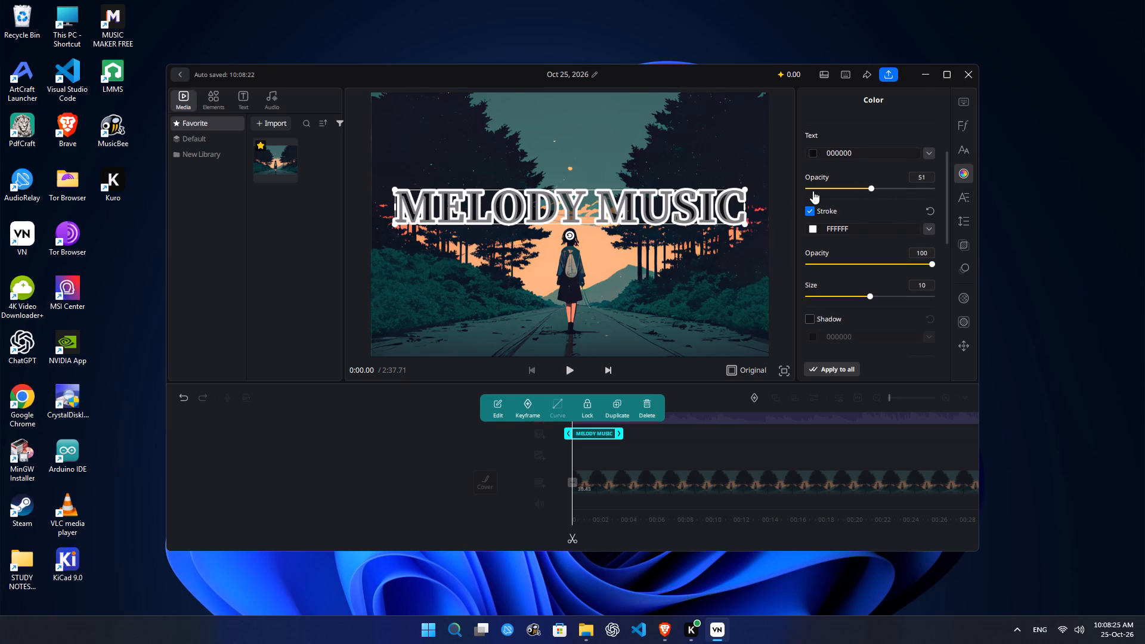
{"action": "left_click_drag", "start_coordinate": [813, 191], "coordinate": [797, 192]}
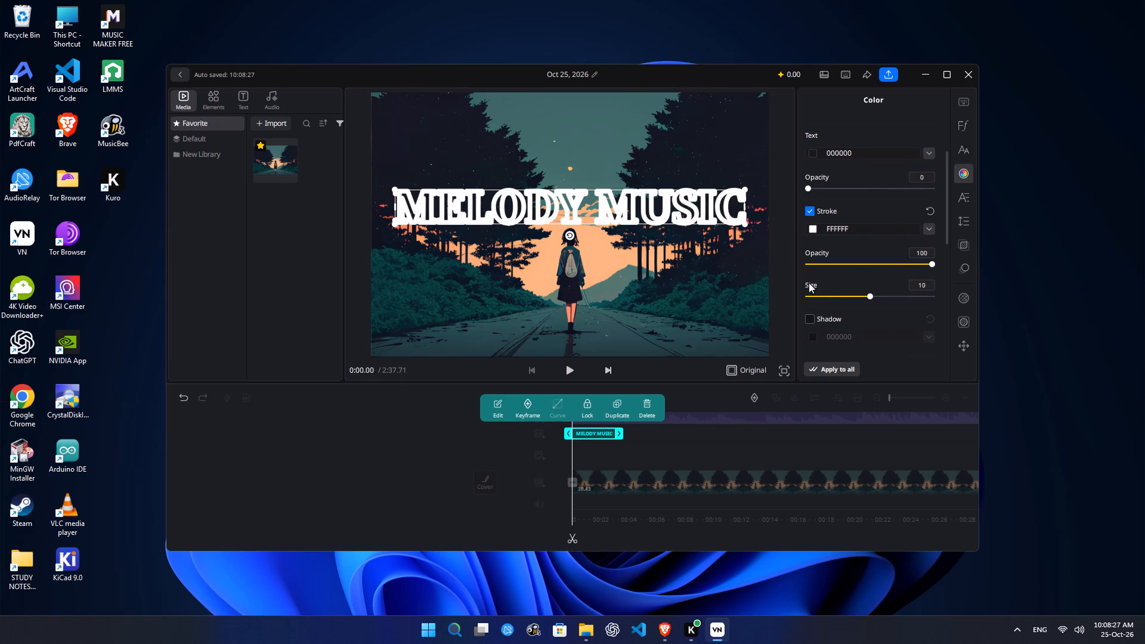
Thin the title's white stroke to size 2.
{"action": "left_click_drag", "start_coordinate": [871, 295], "coordinate": [821, 297]}
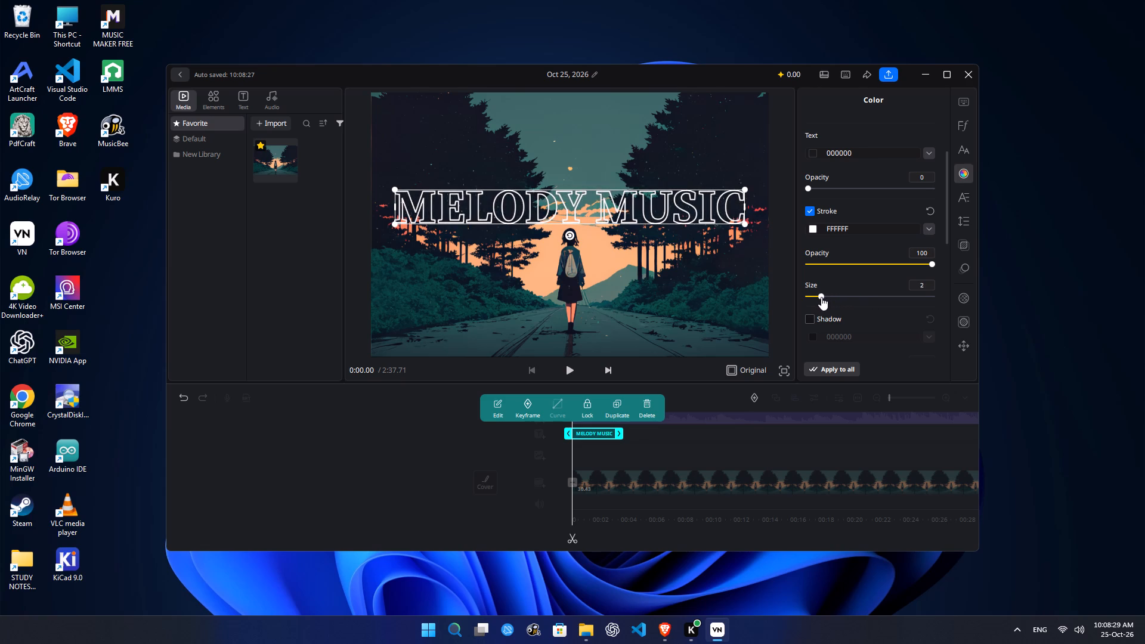
{"action": "left_click_drag", "start_coordinate": [821, 297], "coordinate": [815, 298]}
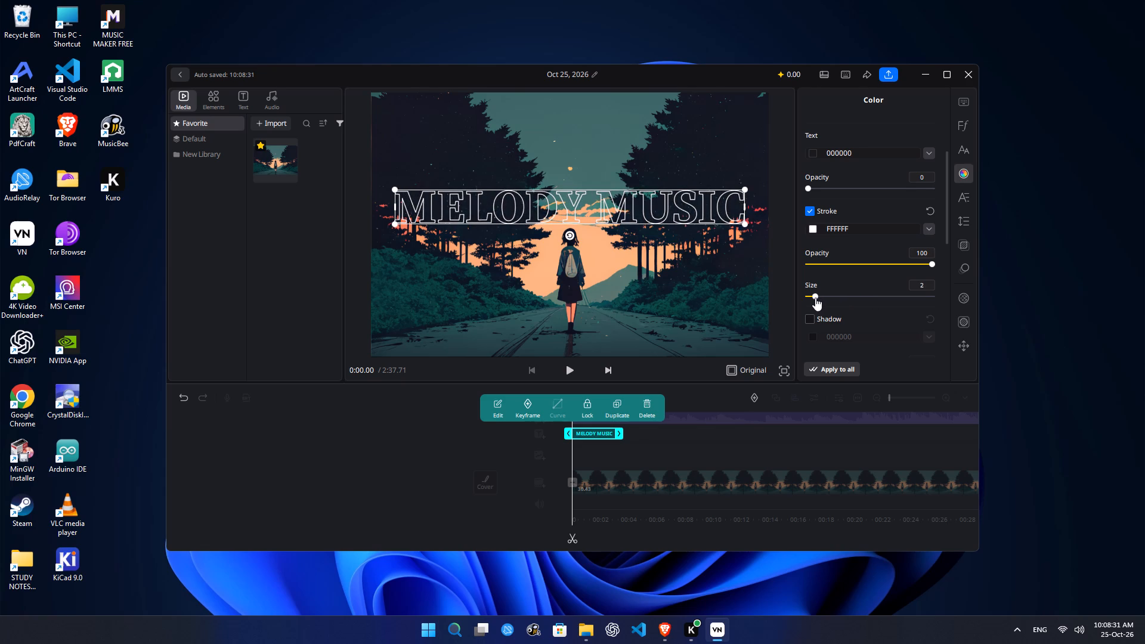
{"action": "left_click_drag", "start_coordinate": [815, 298], "coordinate": [821, 298]}
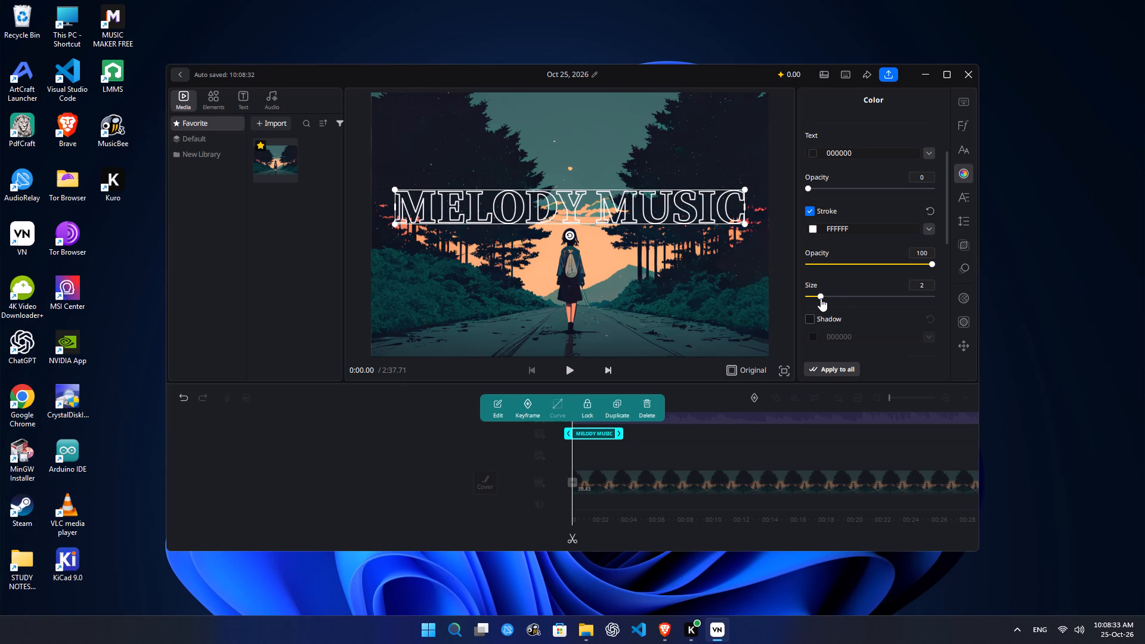
{"action": "left_click_drag", "start_coordinate": [821, 298], "coordinate": [815, 298]}
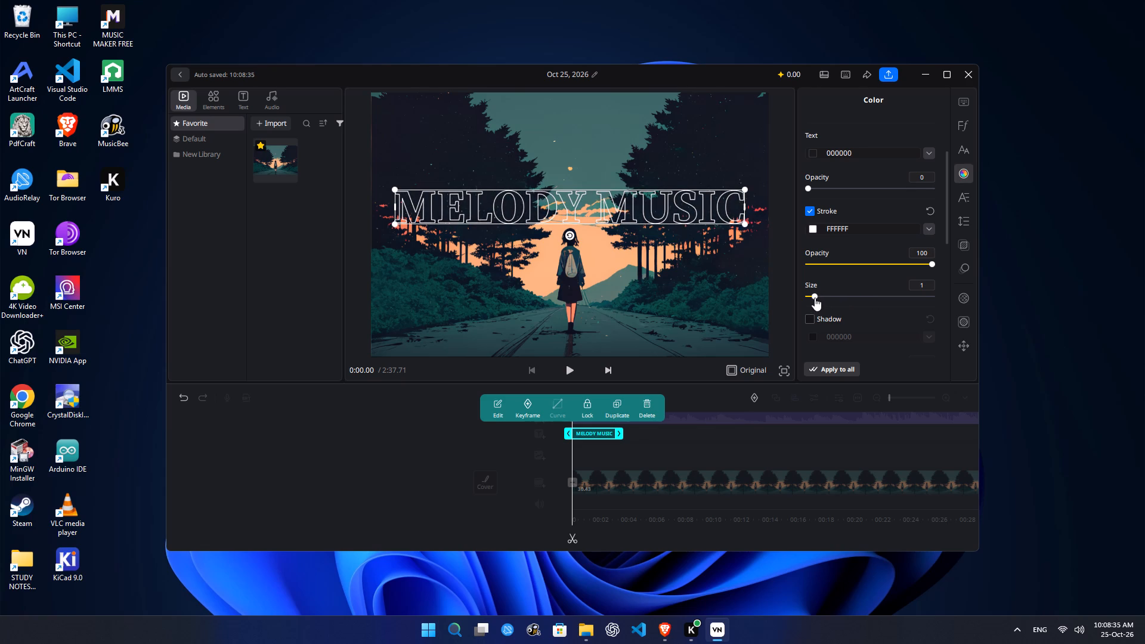
{"action": "left_click_drag", "start_coordinate": [815, 298], "coordinate": [817, 298]}
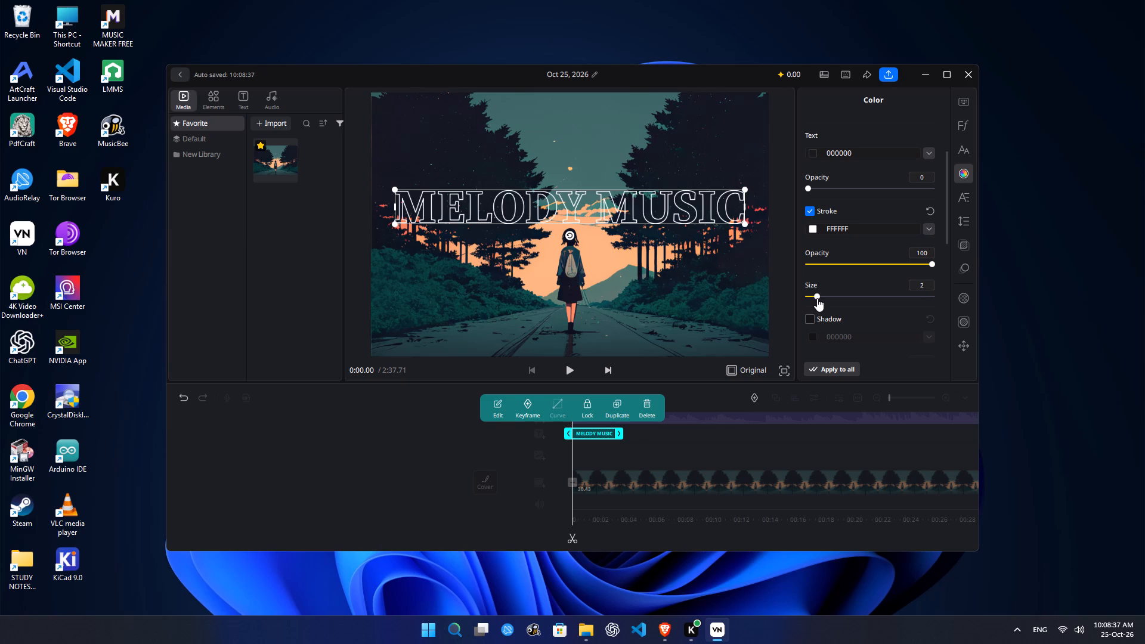
{"action": "left_click_drag", "start_coordinate": [817, 298], "coordinate": [819, 298]}
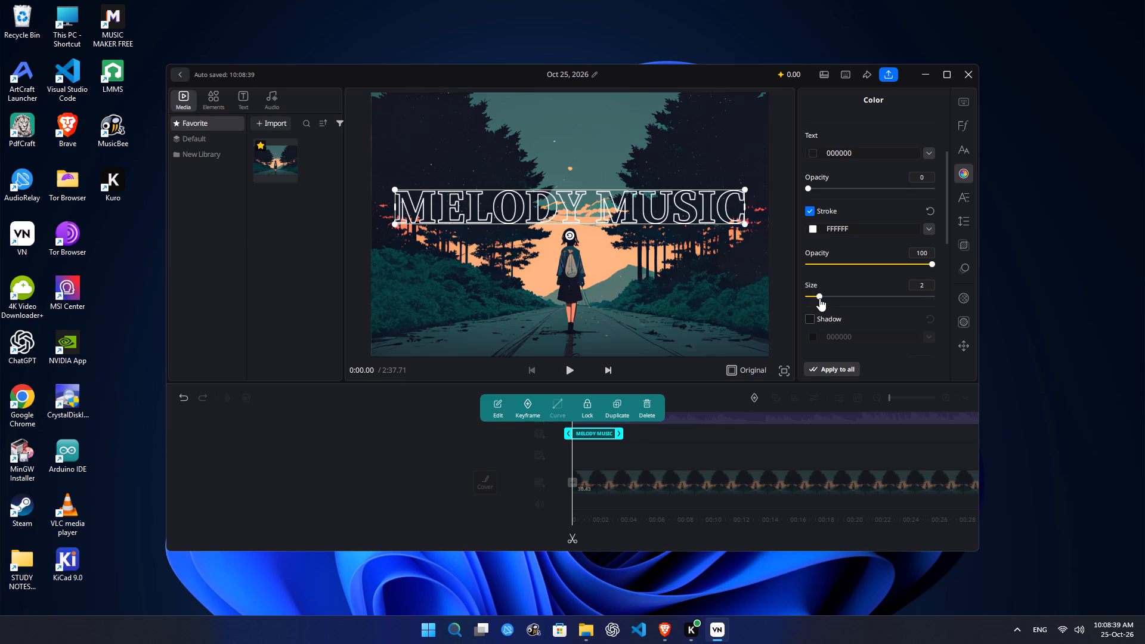
{"action": "scroll", "coordinate": [889, 301], "scroll_direction": "down", "scroll_amount": 1}
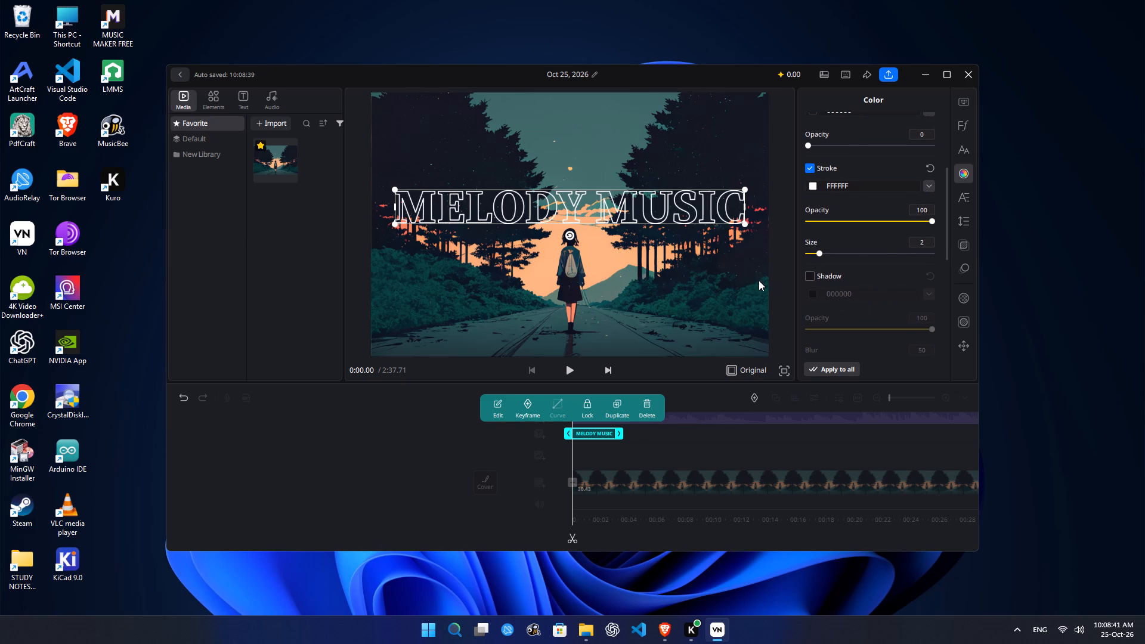
Reselect the title and set its stroke opacity to 96.
{"action": "left_click", "coordinate": [756, 279]}
{"action": "left_click", "coordinate": [708, 208]}
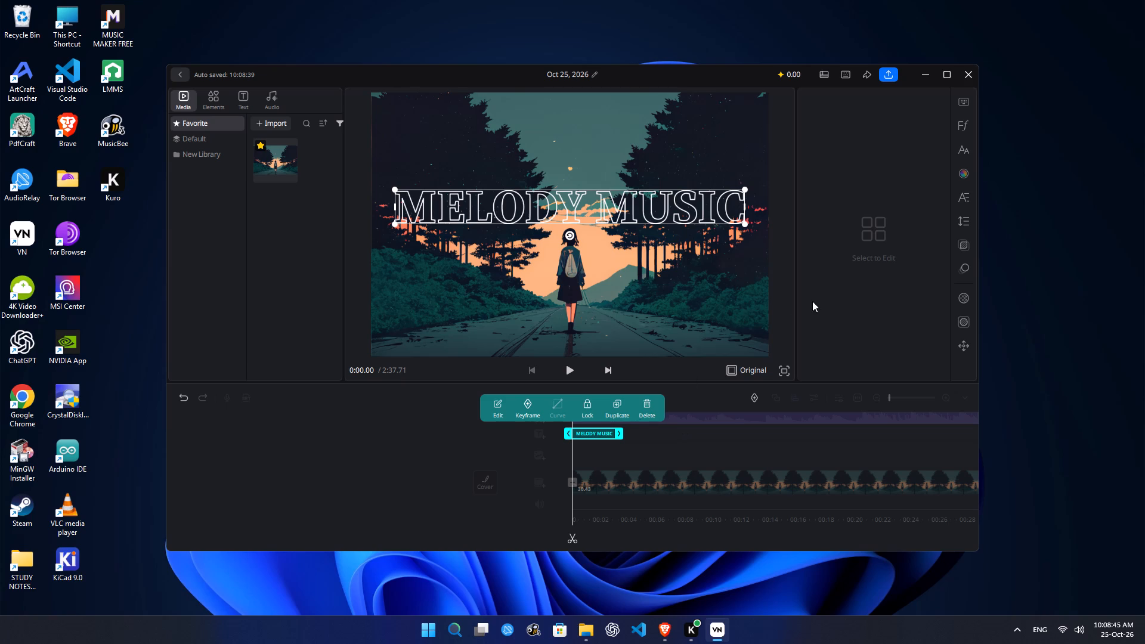
{"action": "left_click", "coordinate": [967, 173]}
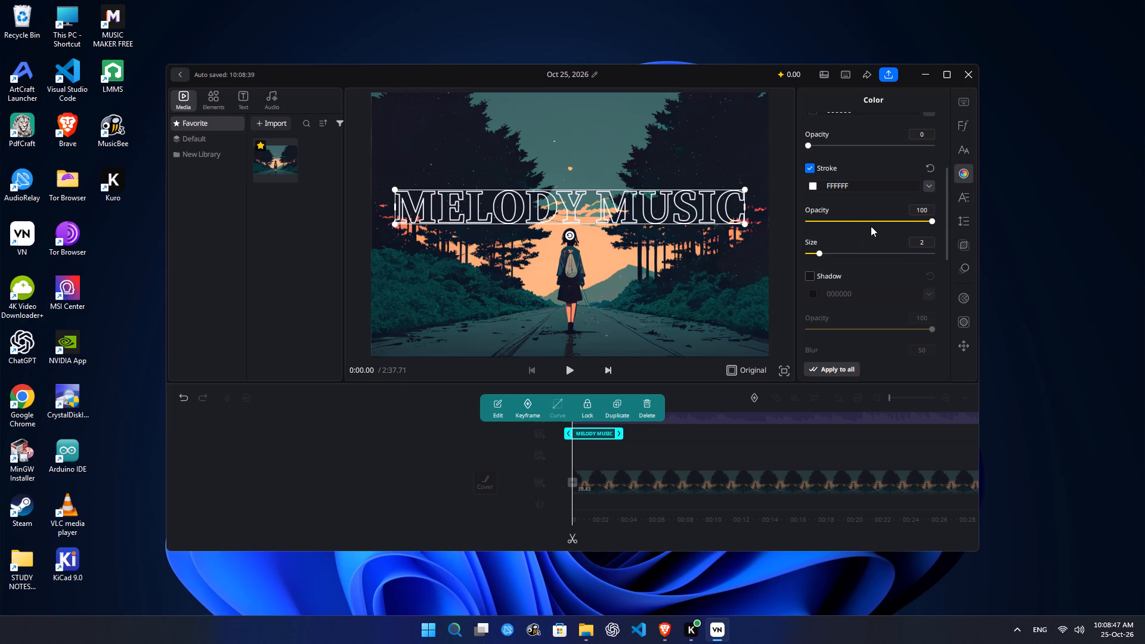
{"action": "left_click_drag", "start_coordinate": [931, 222], "coordinate": [951, 233]}
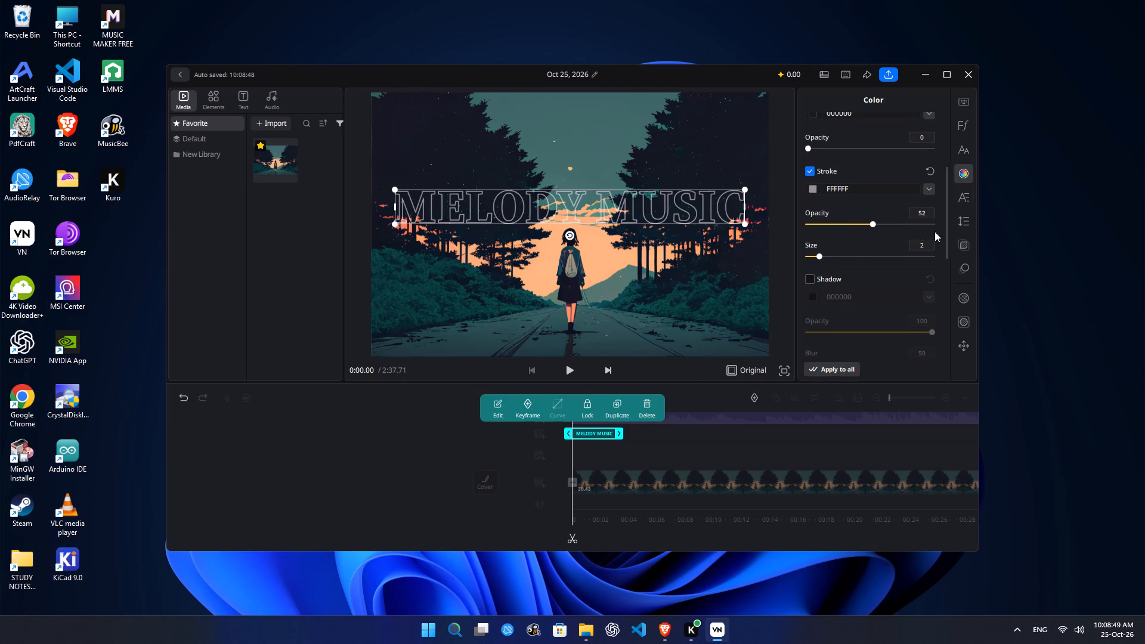
{"action": "left_click_drag", "start_coordinate": [875, 224], "coordinate": [930, 221]}
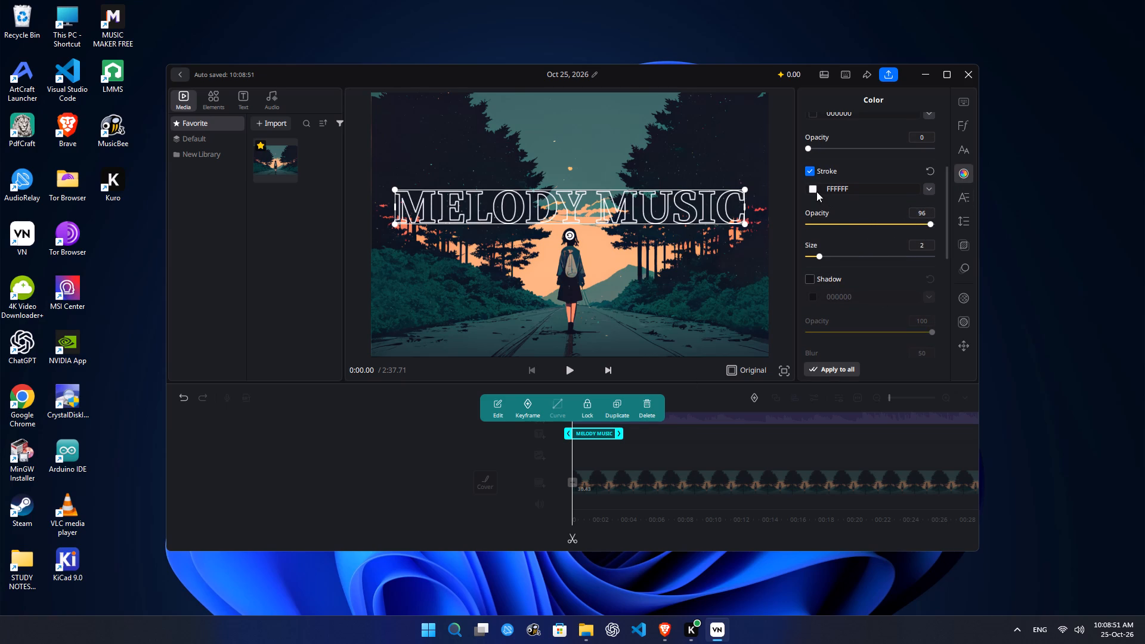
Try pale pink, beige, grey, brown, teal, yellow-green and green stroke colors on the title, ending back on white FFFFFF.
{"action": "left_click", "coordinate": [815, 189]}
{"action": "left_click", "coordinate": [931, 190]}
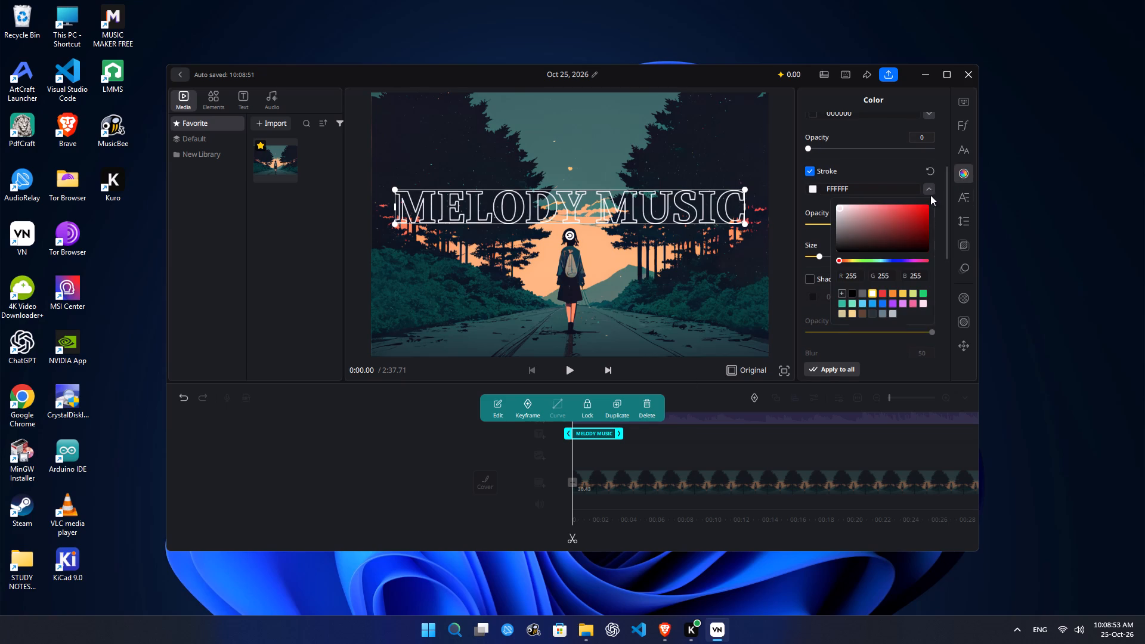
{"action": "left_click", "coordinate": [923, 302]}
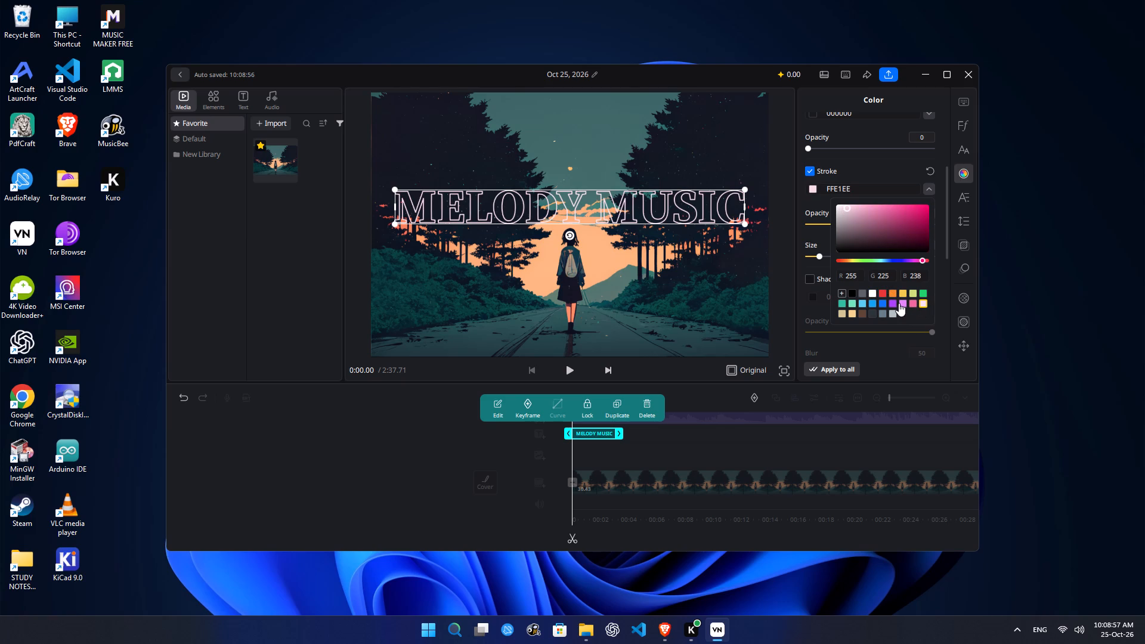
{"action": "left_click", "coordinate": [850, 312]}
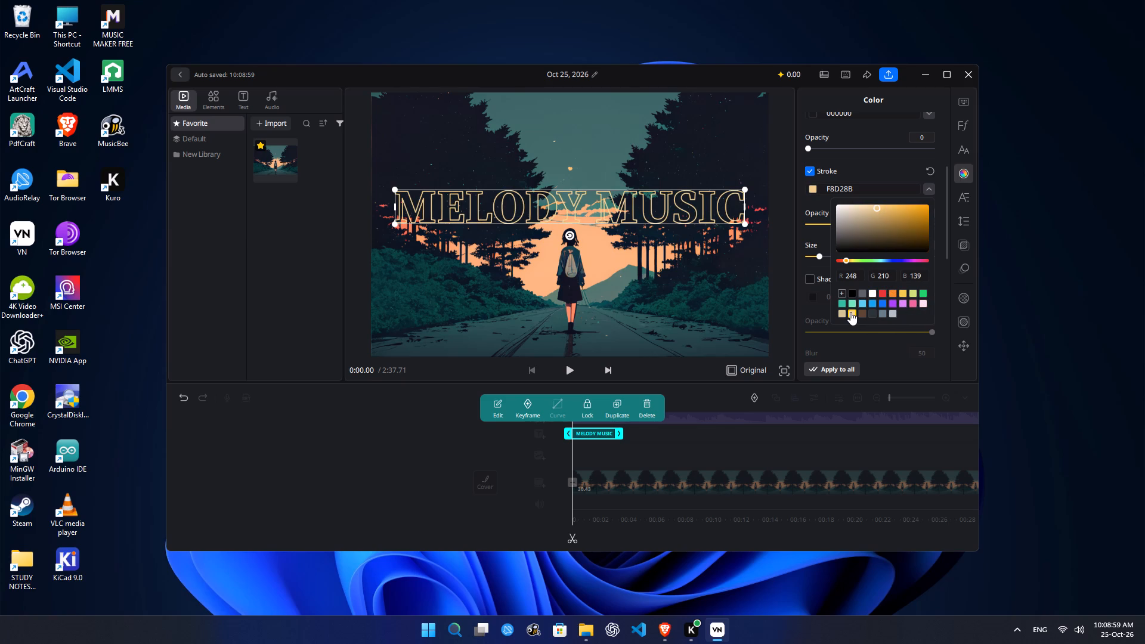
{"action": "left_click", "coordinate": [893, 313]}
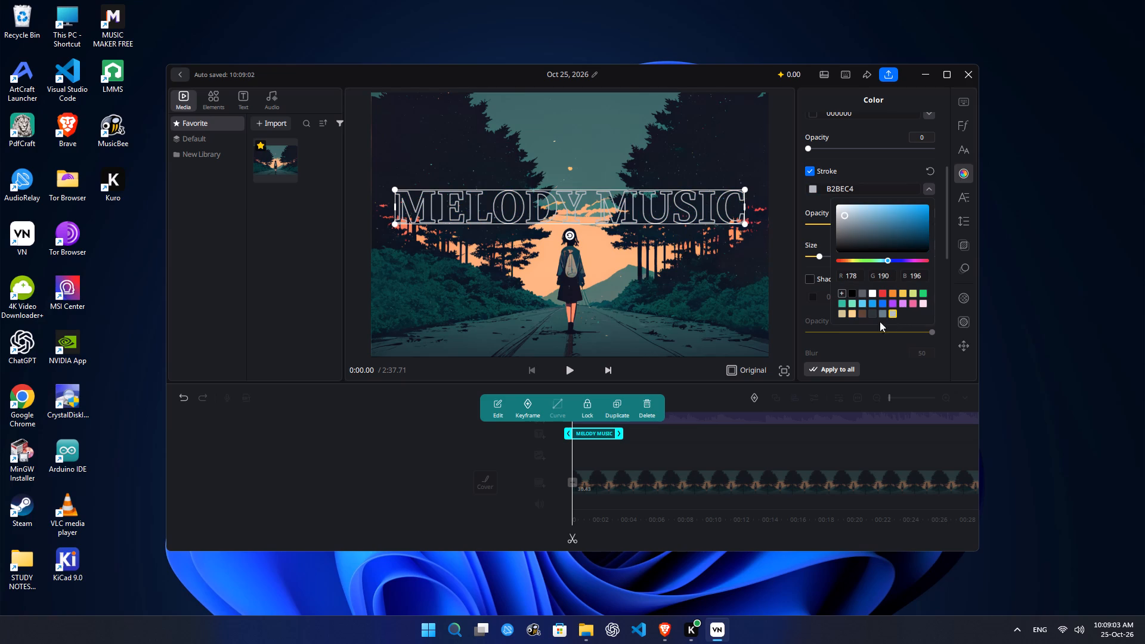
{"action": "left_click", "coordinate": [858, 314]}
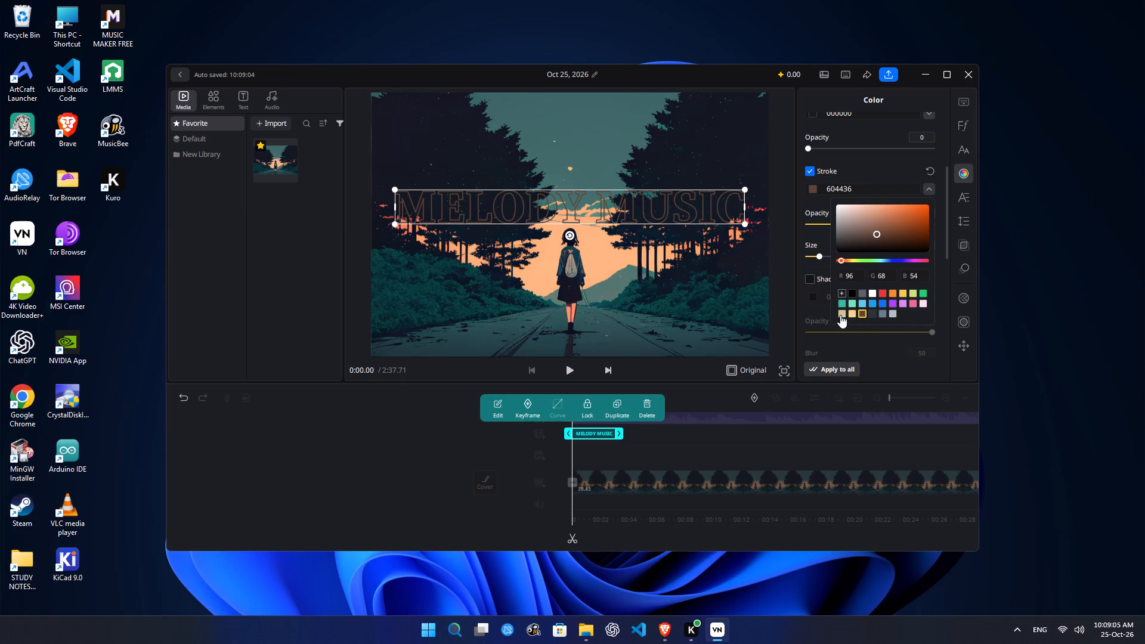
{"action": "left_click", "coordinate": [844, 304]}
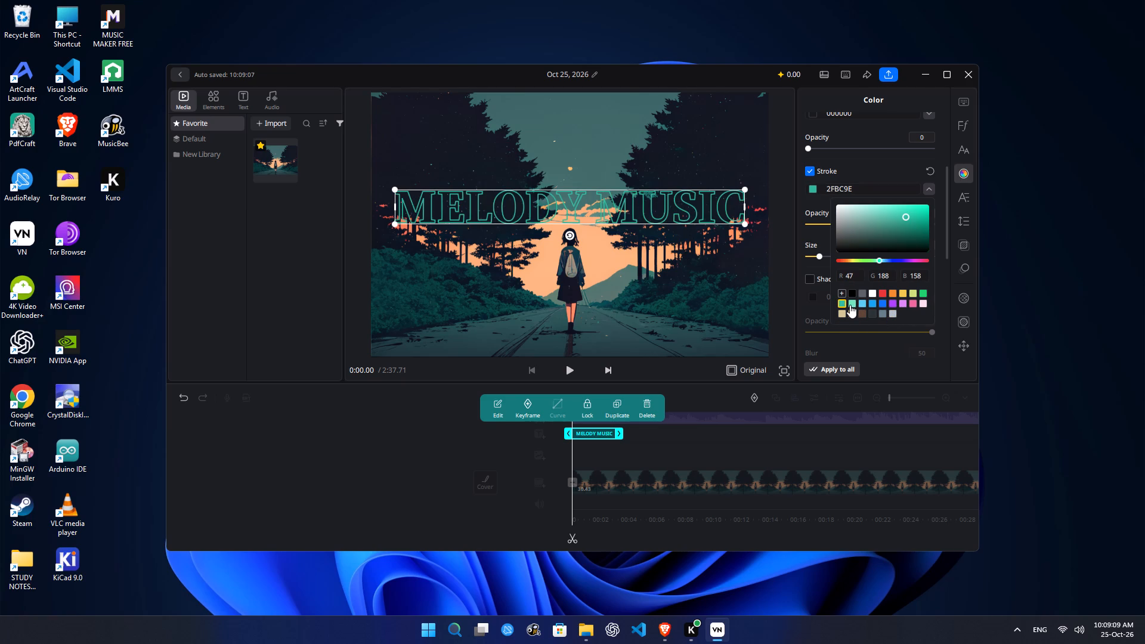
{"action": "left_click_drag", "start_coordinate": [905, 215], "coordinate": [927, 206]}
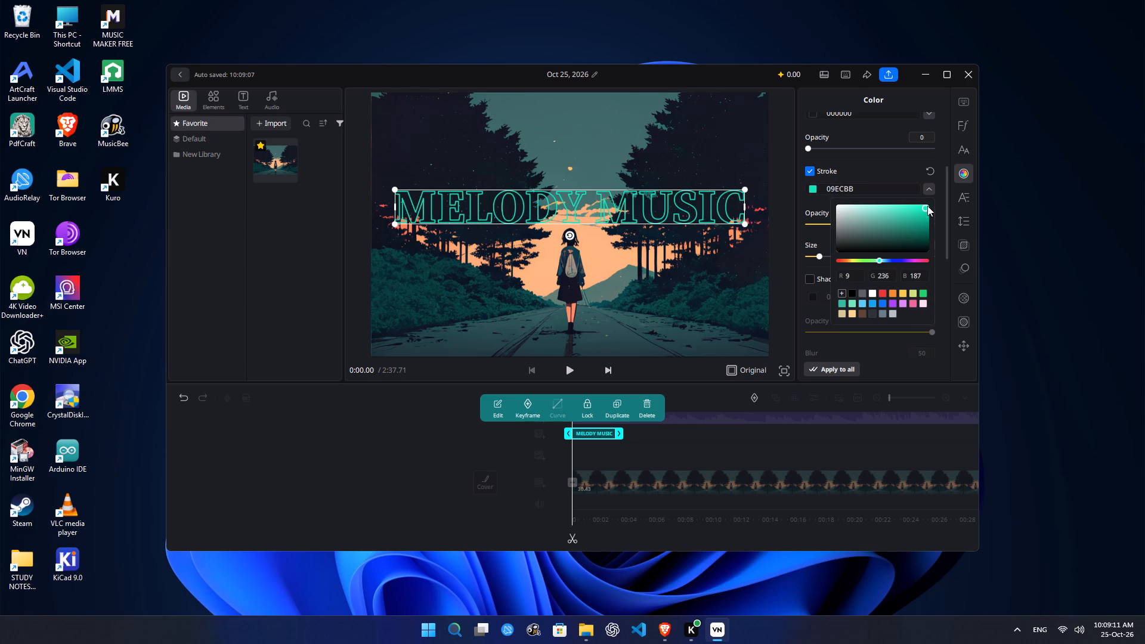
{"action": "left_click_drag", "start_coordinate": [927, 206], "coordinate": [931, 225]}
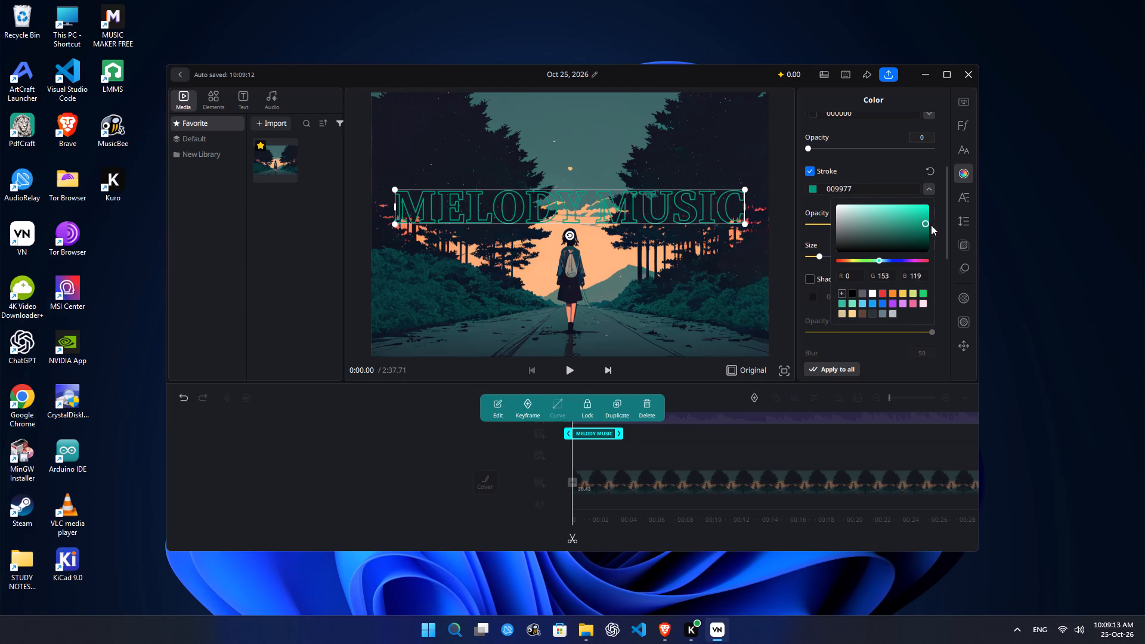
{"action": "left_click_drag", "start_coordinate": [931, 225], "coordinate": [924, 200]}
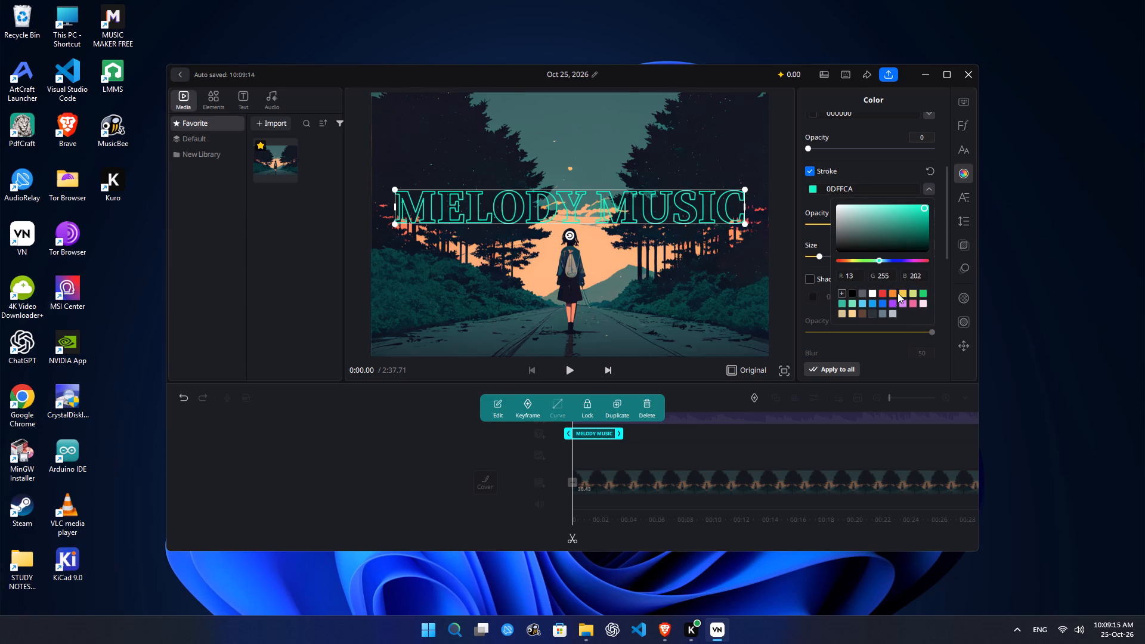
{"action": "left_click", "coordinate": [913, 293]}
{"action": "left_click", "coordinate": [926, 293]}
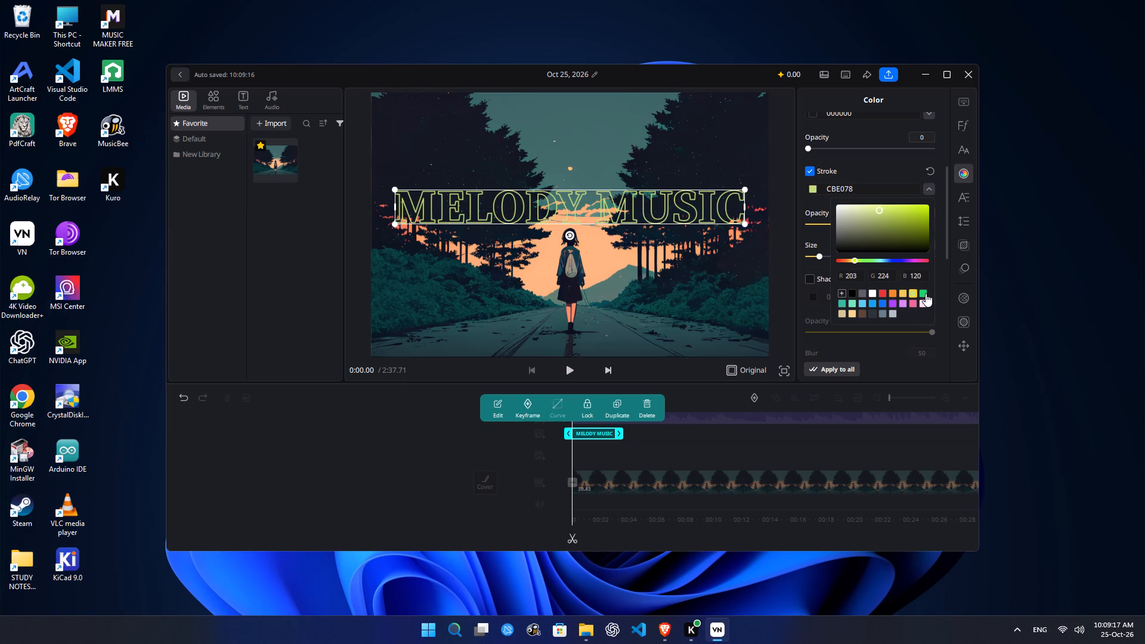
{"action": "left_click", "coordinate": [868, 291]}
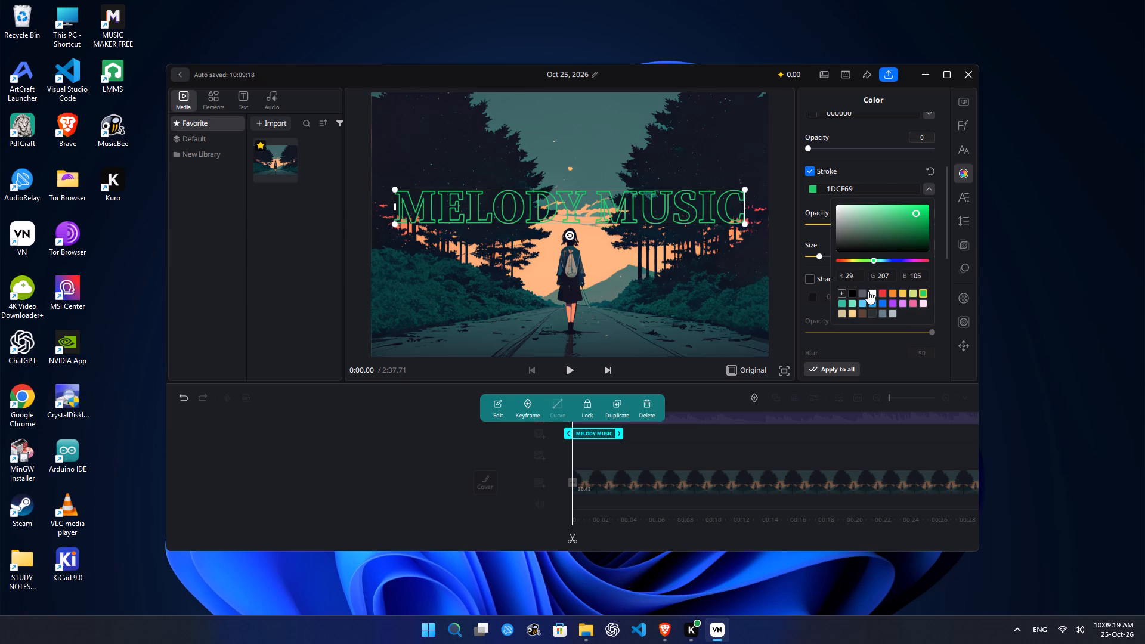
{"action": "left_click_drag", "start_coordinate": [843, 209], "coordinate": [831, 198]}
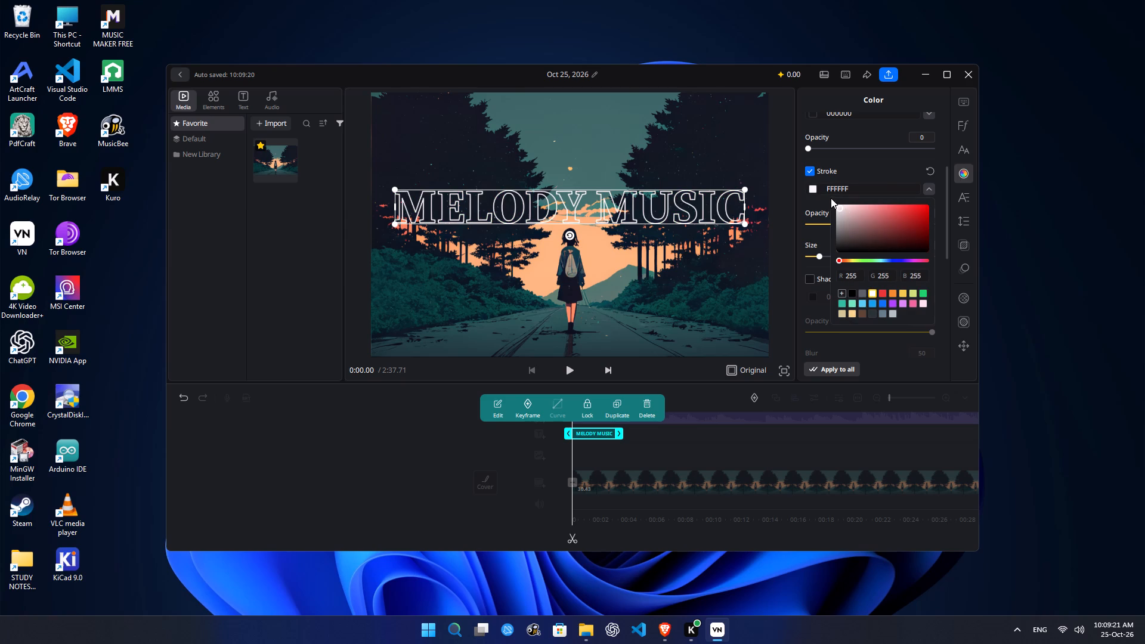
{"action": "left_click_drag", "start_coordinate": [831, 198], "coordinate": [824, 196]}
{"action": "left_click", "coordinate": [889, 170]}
Close the stroke color palette and thicken the MELODY MUSIC title's stroke to size 3.
{"action": "left_click", "coordinate": [614, 212]}
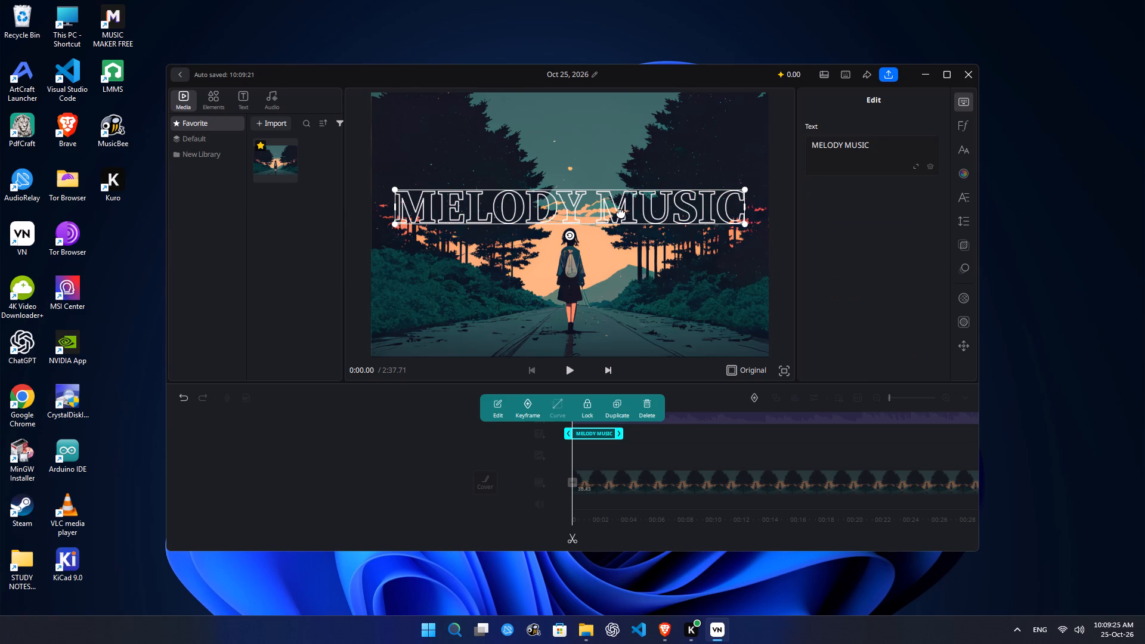
{"action": "left_click", "coordinate": [714, 215]}
{"action": "left_click", "coordinate": [962, 174]}
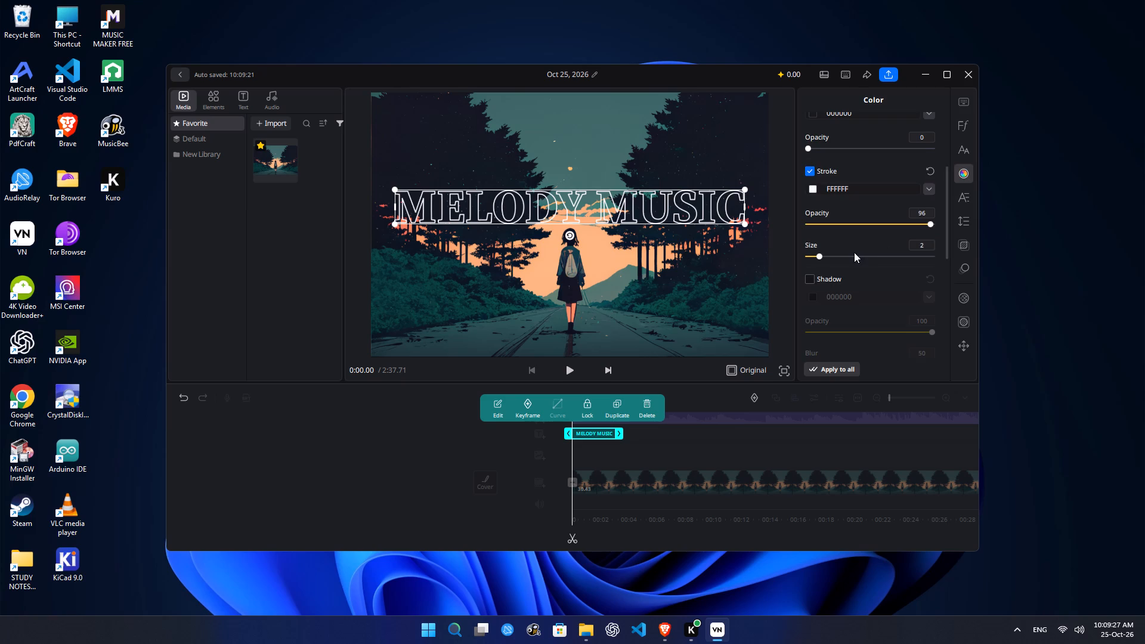
{"action": "left_click_drag", "start_coordinate": [820, 256], "coordinate": [821, 259]}
{"action": "left_click_drag", "start_coordinate": [821, 259], "coordinate": [827, 259]}
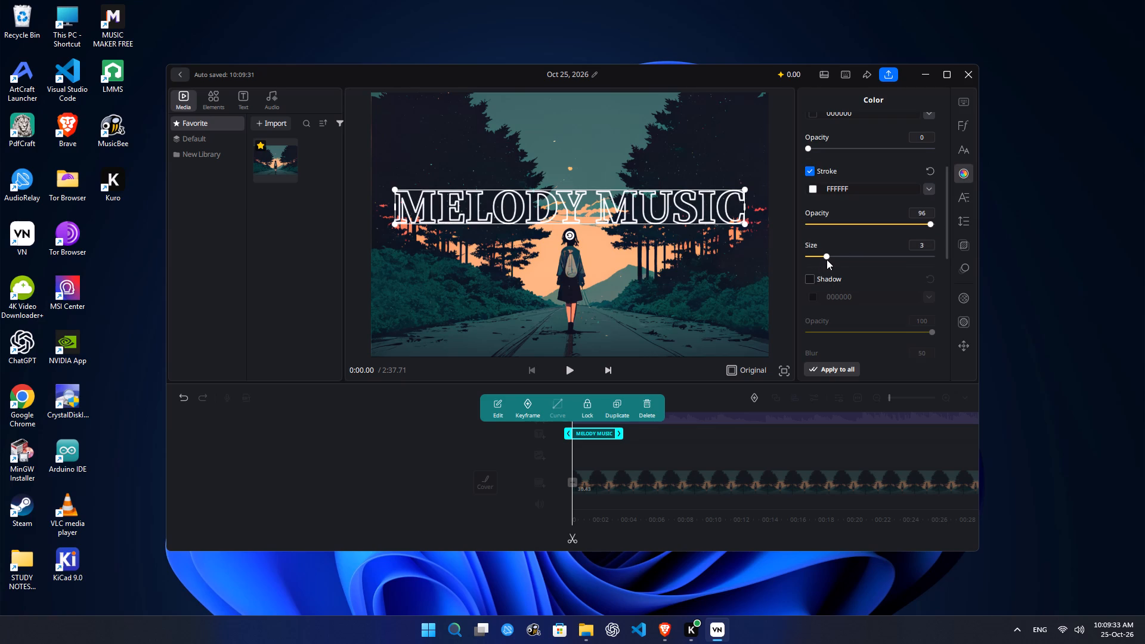
Extend the MELODY MUSIC title clip to 30.43 seconds so it ends together with the backpacker image clip.
{"action": "left_click", "coordinate": [497, 442]}
{"action": "left_click", "coordinate": [590, 433]}
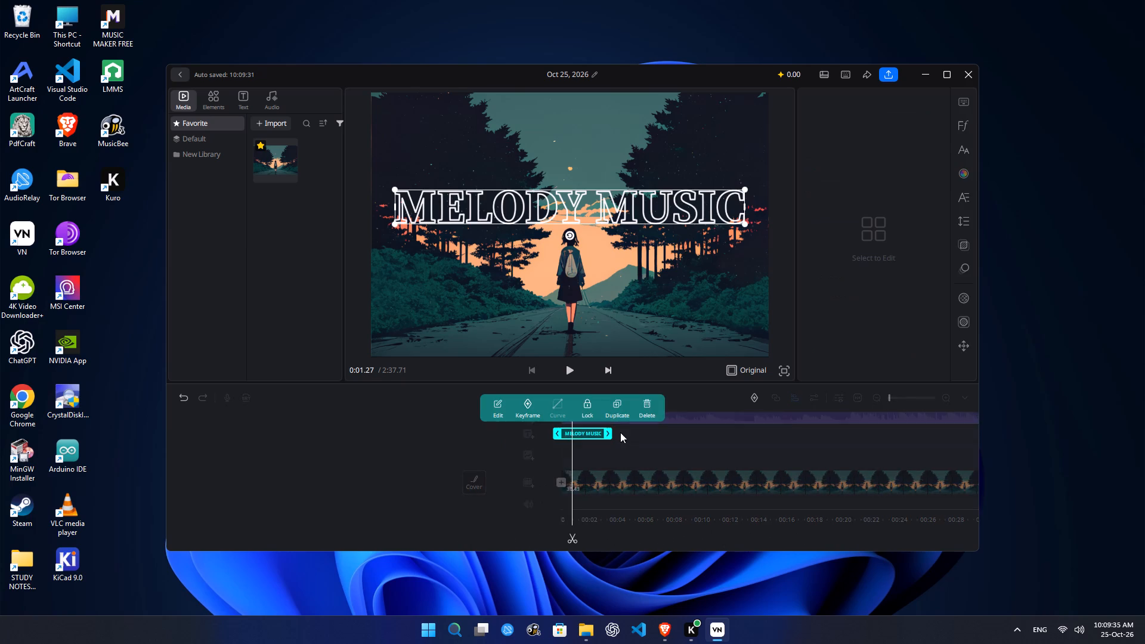
{"action": "left_click_drag", "start_coordinate": [598, 435], "coordinate": [845, 435]}
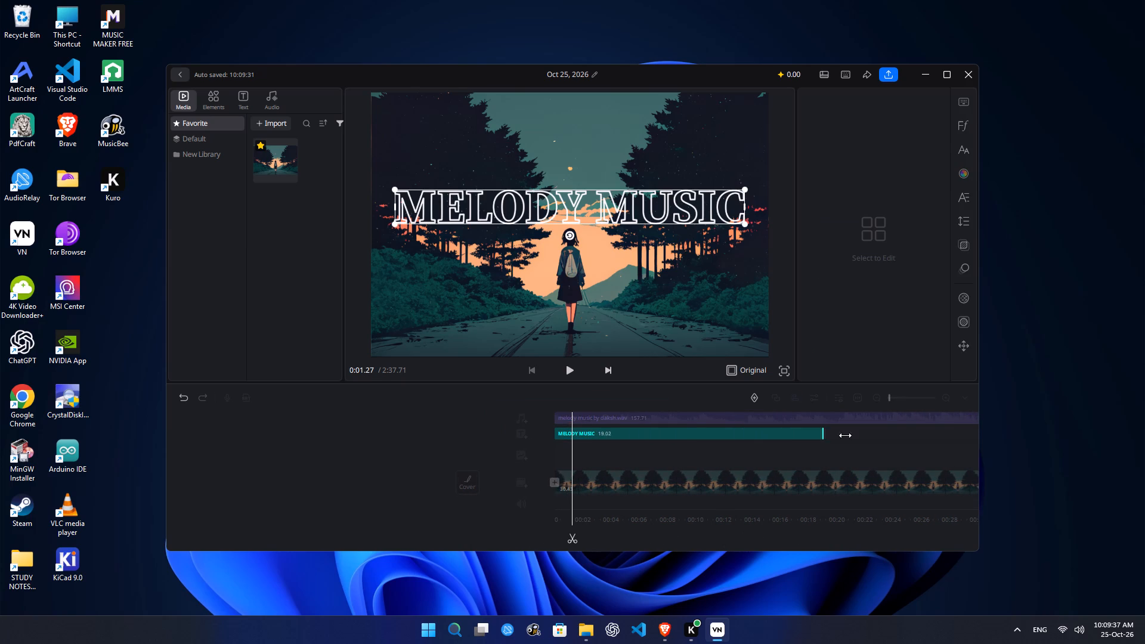
{"action": "left_click_drag", "start_coordinate": [845, 435], "coordinate": [884, 454]}
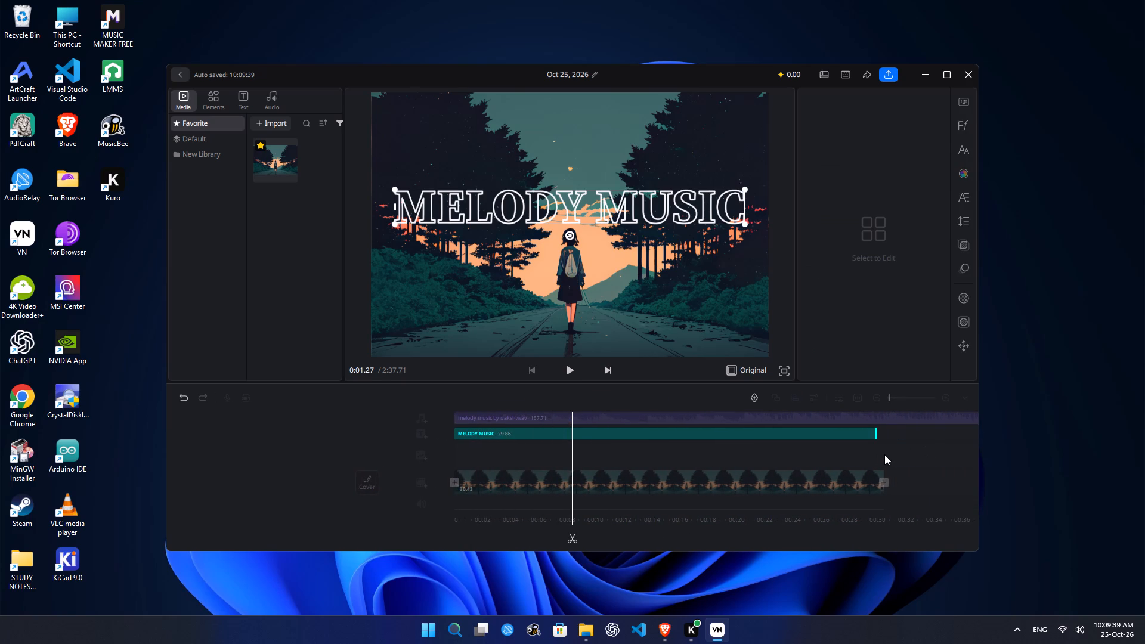
{"action": "left_click_drag", "start_coordinate": [884, 454], "coordinate": [886, 454]}
{"action": "left_click", "coordinate": [377, 454]}
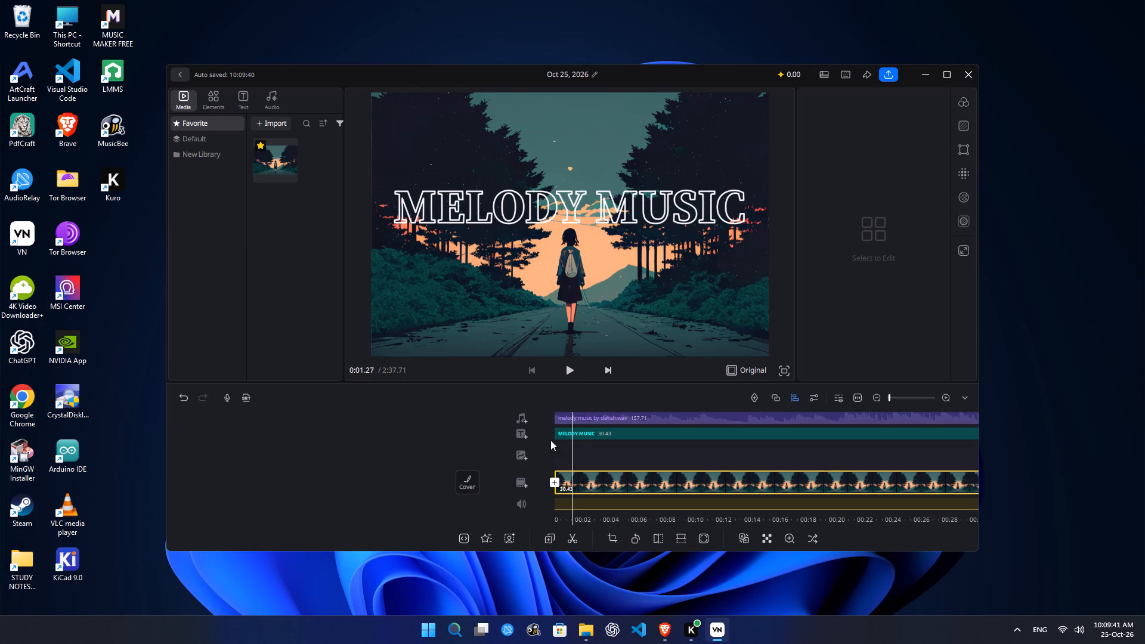
Return the playhead to 0:00.00 and move the title slightly higher in the frame, keeping it horizontally centered.
{"action": "left_click_drag", "start_coordinate": [536, 445], "coordinate": [648, 454]}
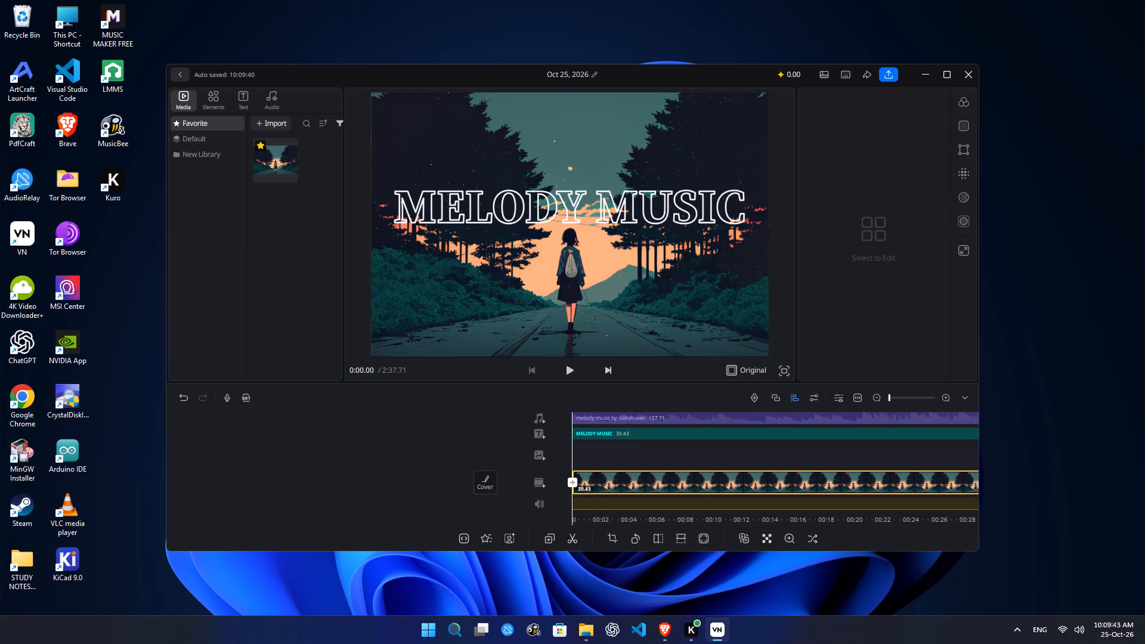
{"action": "left_click", "coordinate": [635, 210]}
{"action": "left_click", "coordinate": [646, 212]}
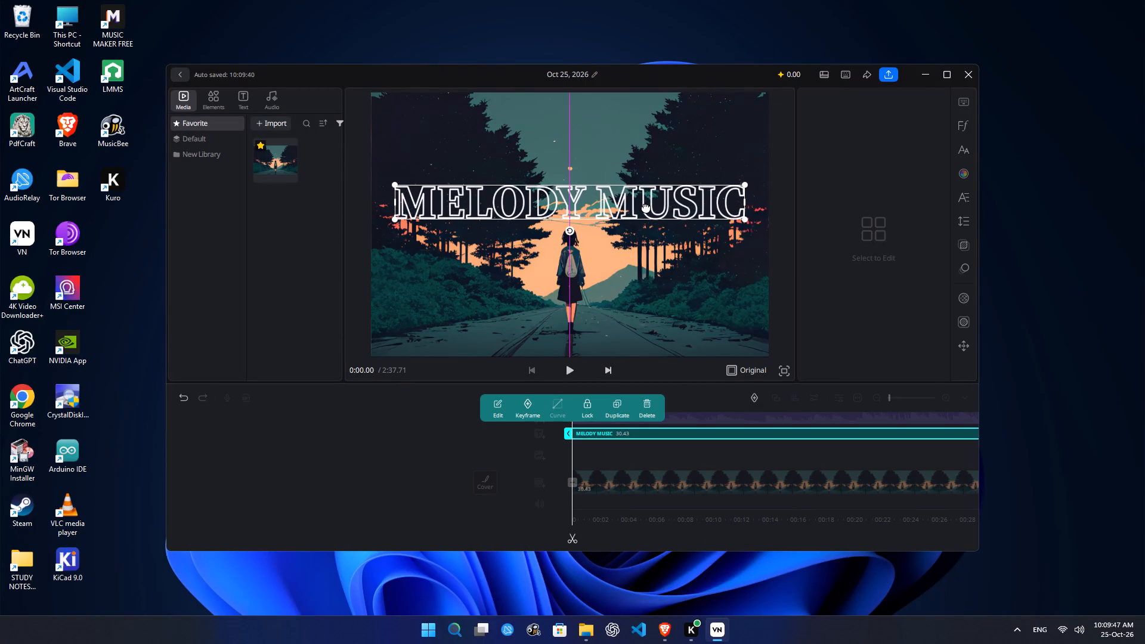
{"action": "left_click", "coordinate": [451, 450]}
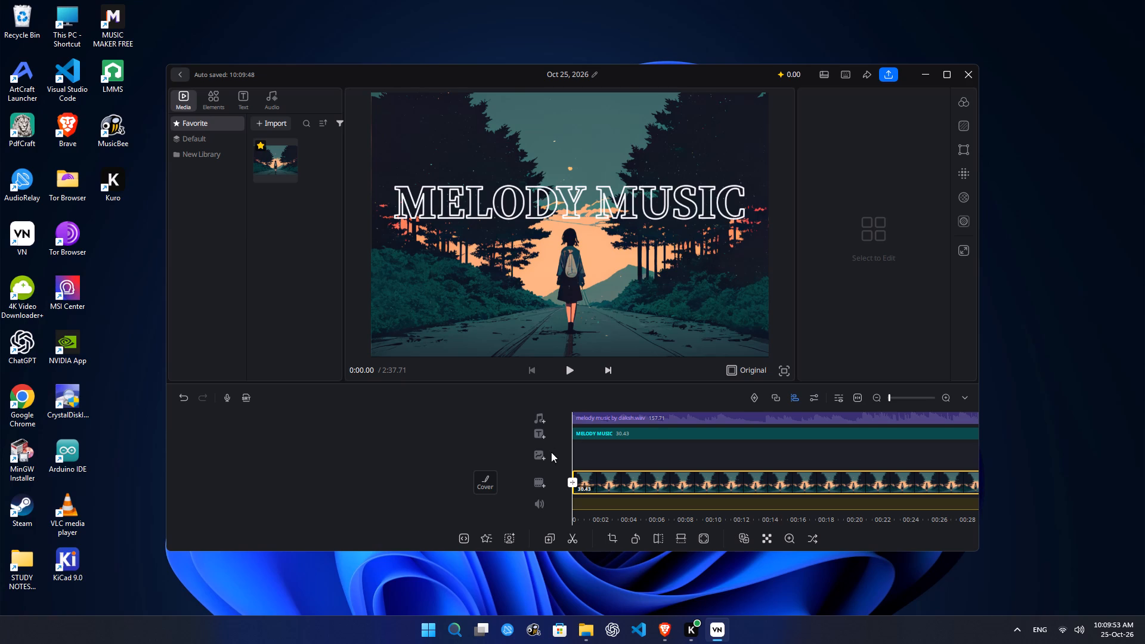
Add the Hi-res-audio-logo image from Local Disk (X:) as an overlay at the start of the timeline.
{"action": "left_click", "coordinate": [536, 458]}
{"action": "scroll", "coordinate": [565, 283], "scroll_direction": "down", "scroll_amount": 3}
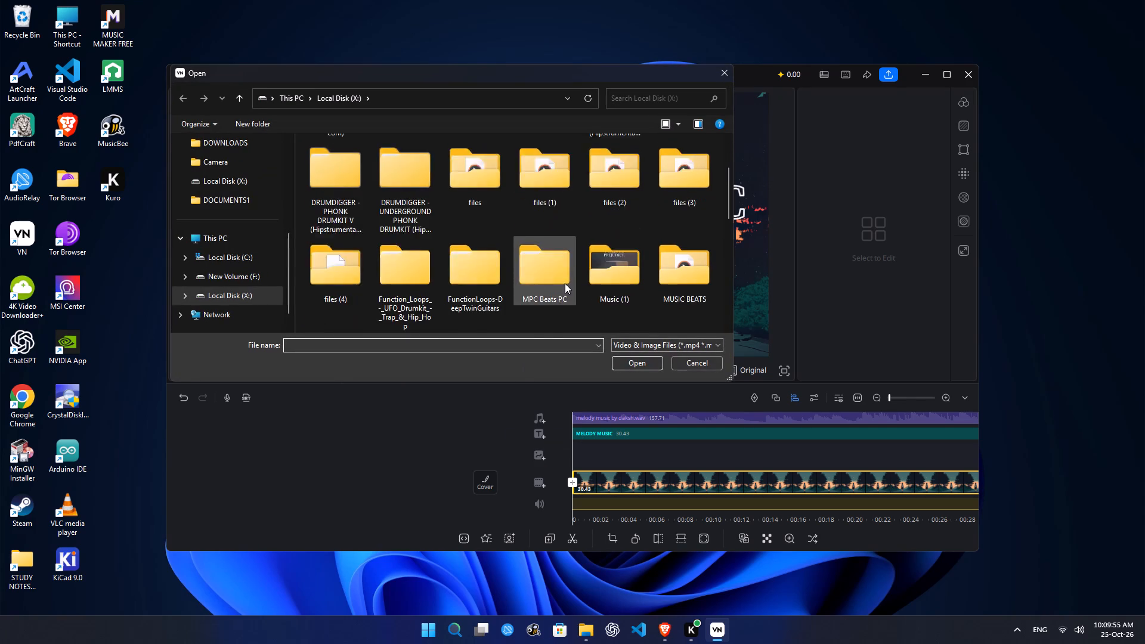
{"action": "scroll", "coordinate": [565, 283], "scroll_direction": "down", "scroll_amount": 1}
{"action": "left_click", "coordinate": [433, 287]}
{"action": "left_click", "coordinate": [640, 361]}
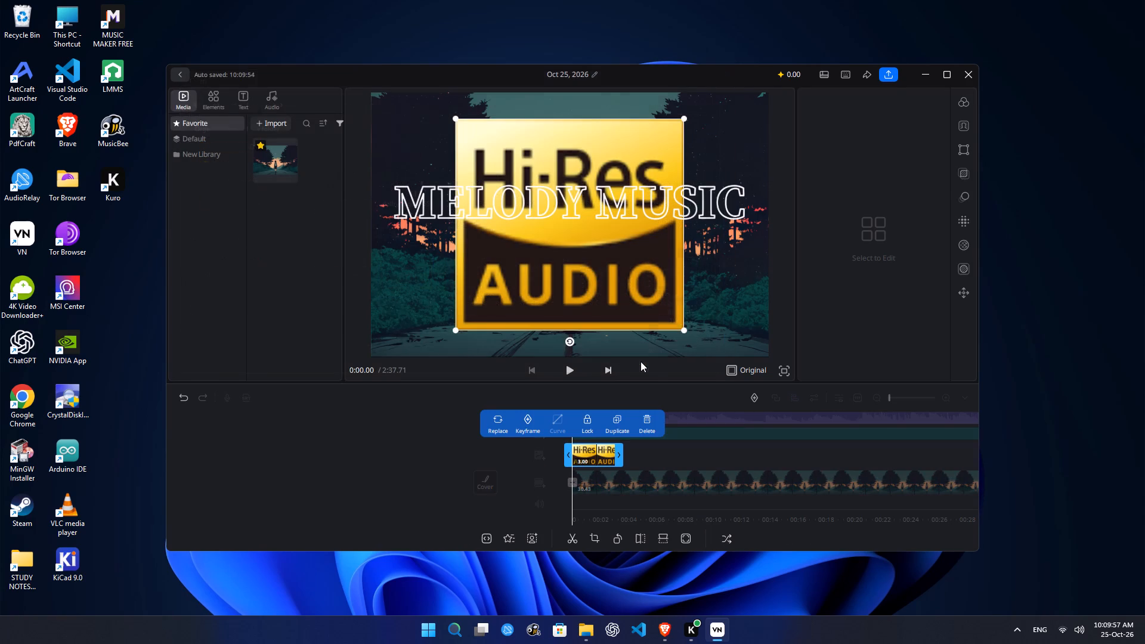
Shrink the Hi-Res Audio logo to a small badge and place it in the video frame's upper-right corner.
{"action": "left_click_drag", "start_coordinate": [683, 331], "coordinate": [574, 169]}
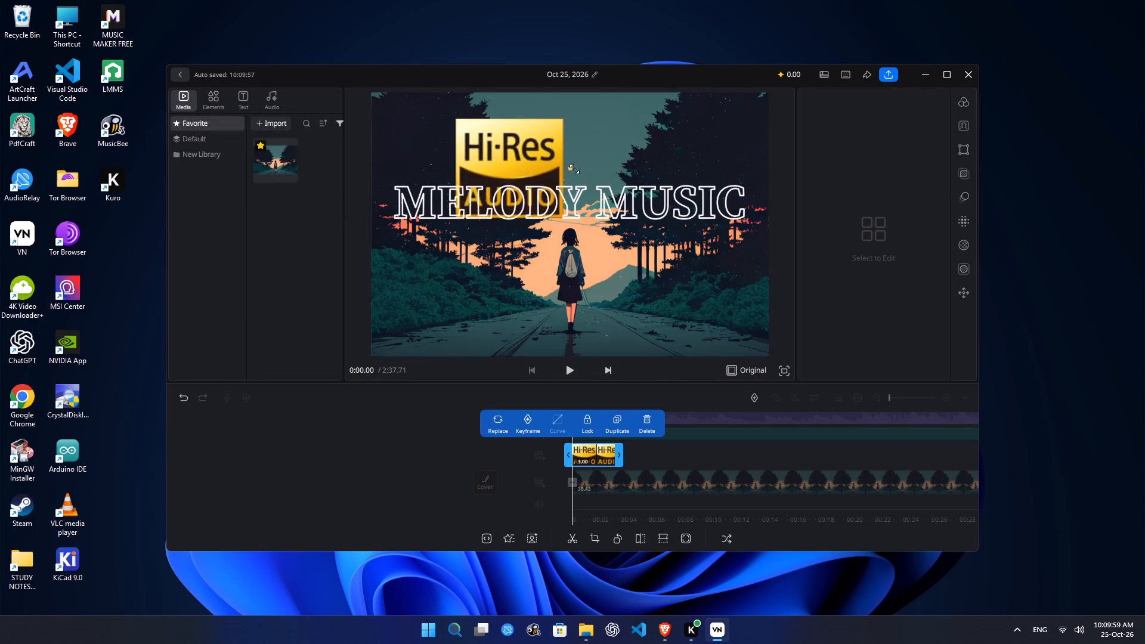
{"action": "left_click_drag", "start_coordinate": [574, 169], "coordinate": [474, 134]}
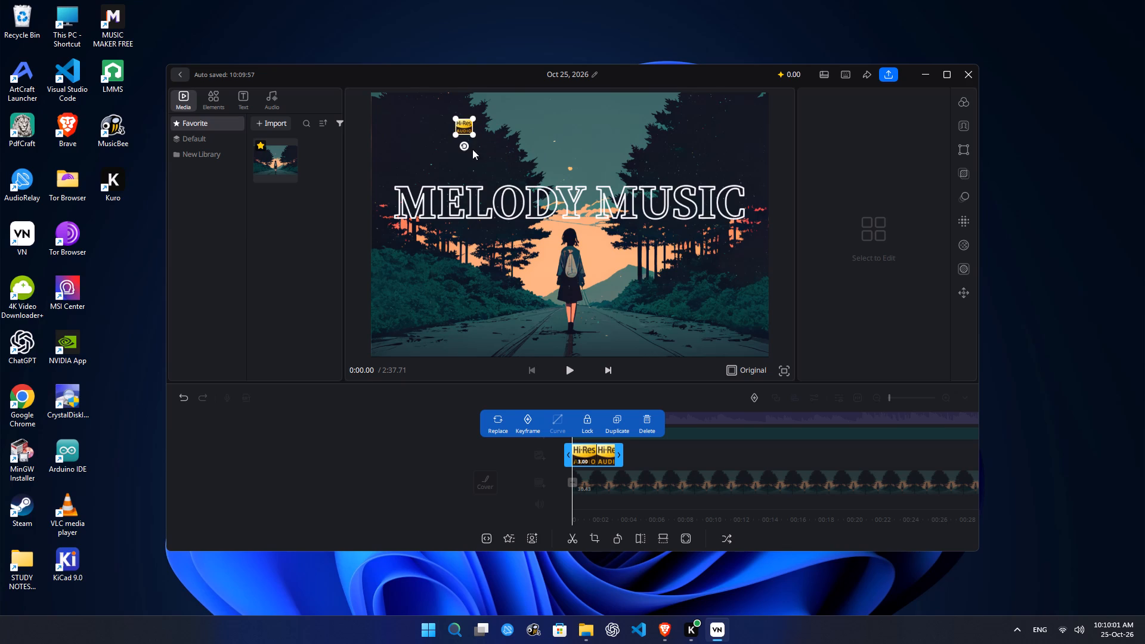
{"action": "left_click_drag", "start_coordinate": [464, 129], "coordinate": [705, 126]}
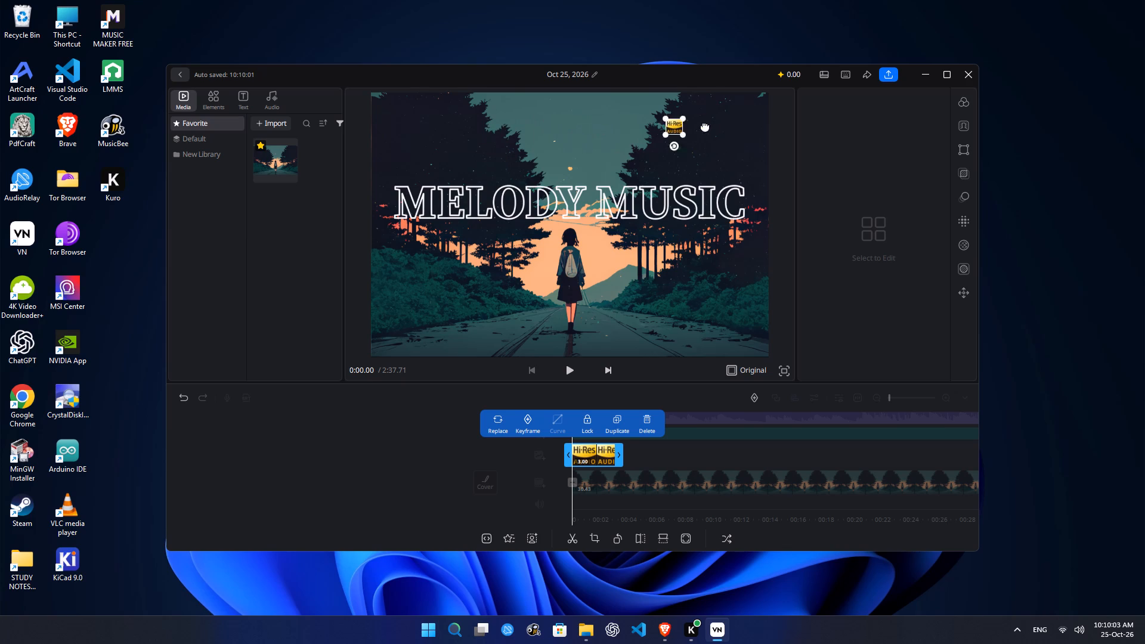
{"action": "left_click_drag", "start_coordinate": [705, 126], "coordinate": [749, 112]}
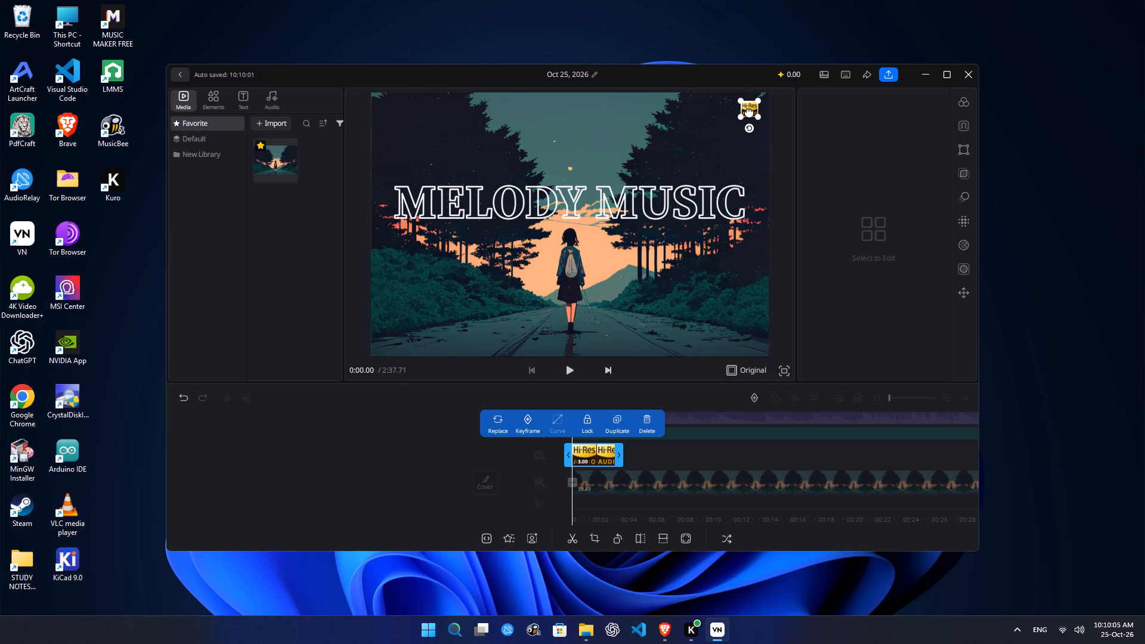
{"action": "left_click_drag", "start_coordinate": [749, 112], "coordinate": [750, 108]}
{"action": "left_click_drag", "start_coordinate": [750, 108], "coordinate": [736, 140]}
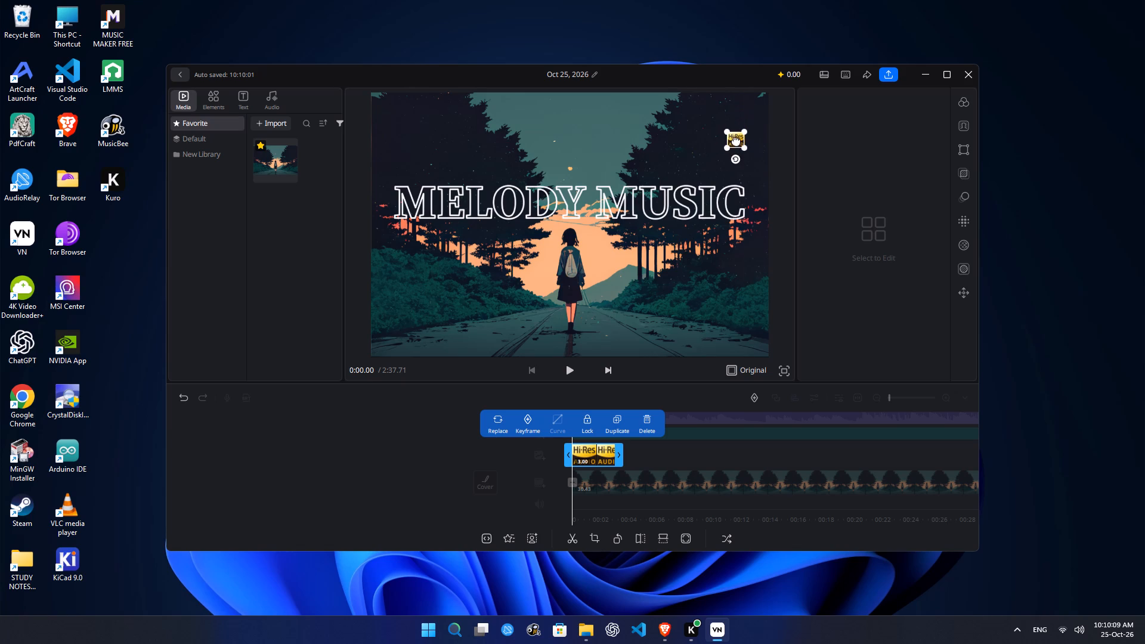
{"action": "left_click_drag", "start_coordinate": [736, 140], "coordinate": [744, 130]}
{"action": "left_click_drag", "start_coordinate": [744, 130], "coordinate": [745, 114]}
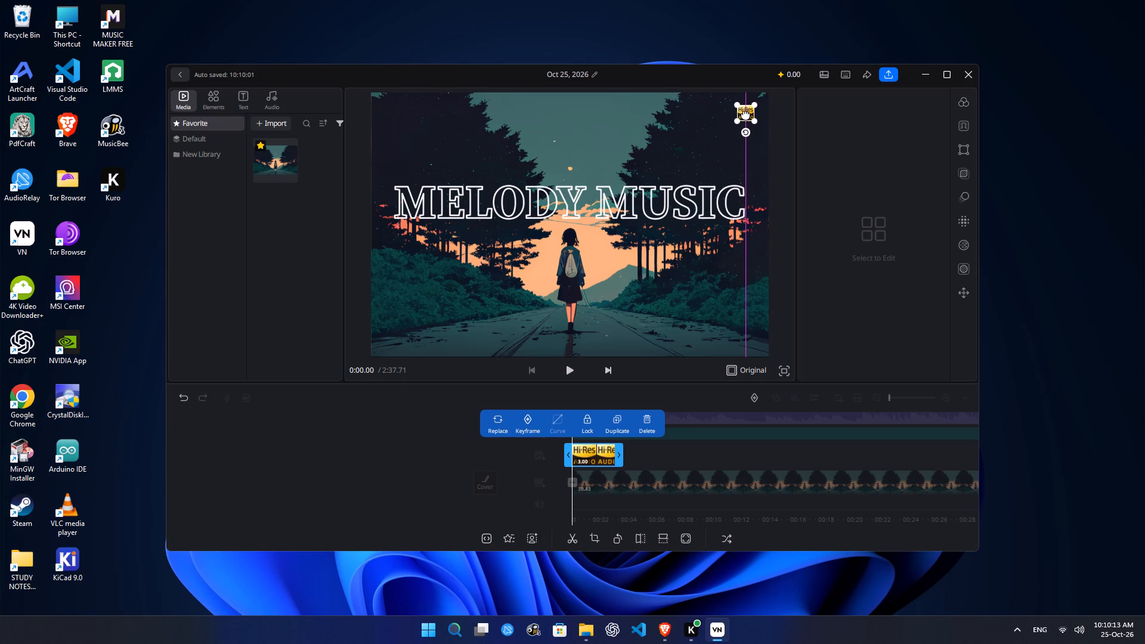
{"action": "left_click_drag", "start_coordinate": [745, 114], "coordinate": [745, 108]}
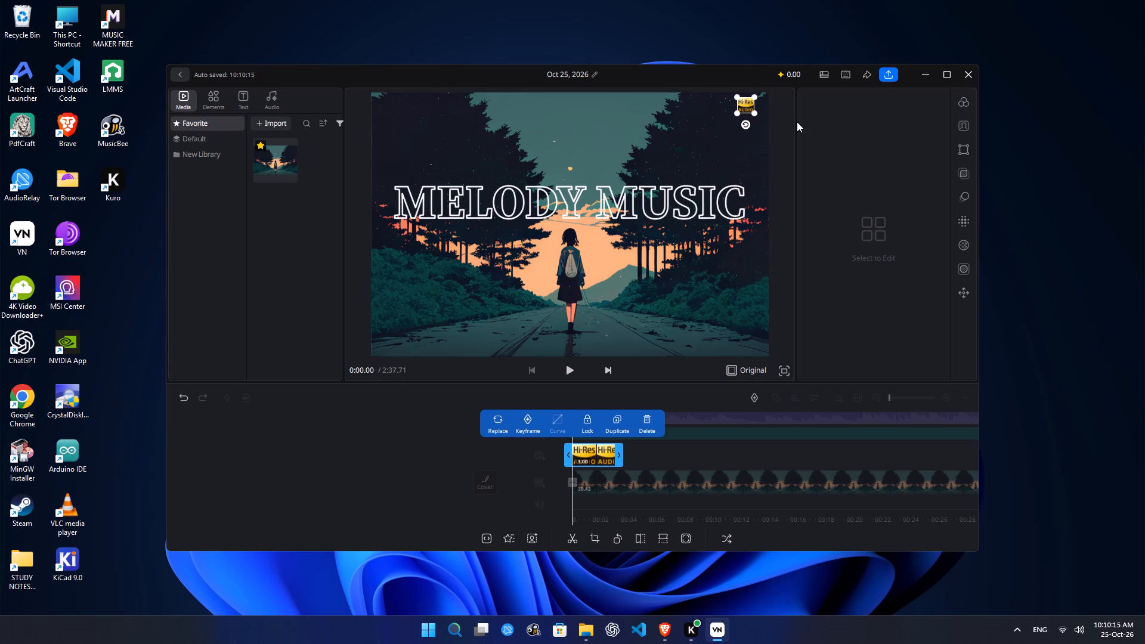
{"action": "left_click_drag", "start_coordinate": [747, 107], "coordinate": [747, 114]}
{"action": "left_click", "coordinate": [819, 117]}
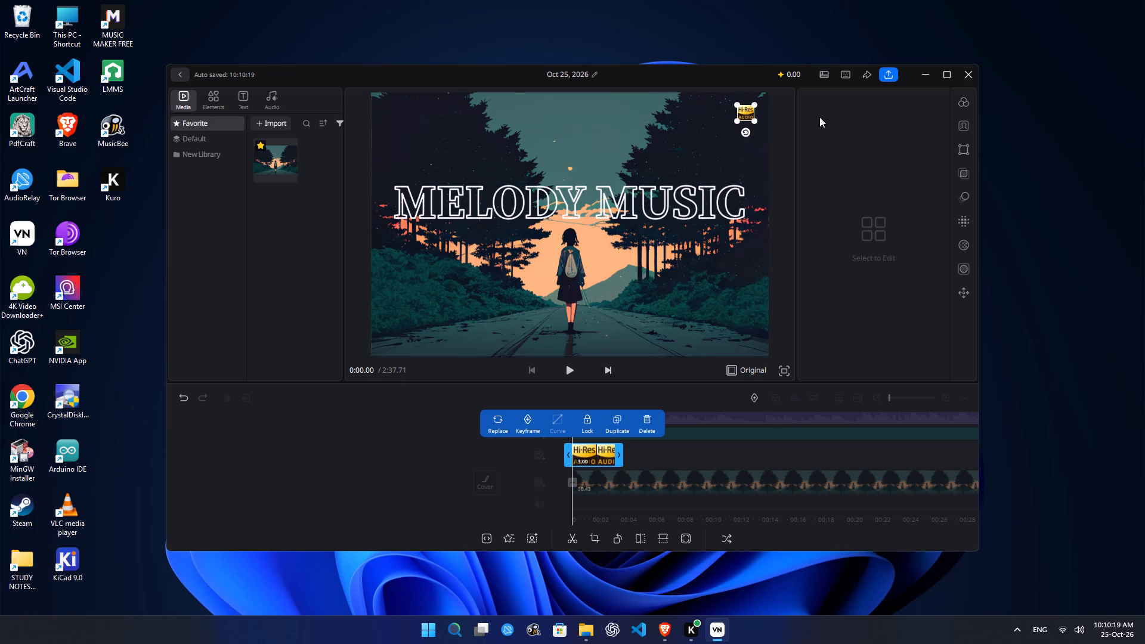
{"action": "left_click_drag", "start_coordinate": [747, 113], "coordinate": [751, 105]}
{"action": "left_click", "coordinate": [834, 117]}
{"action": "left_click", "coordinate": [777, 145]}
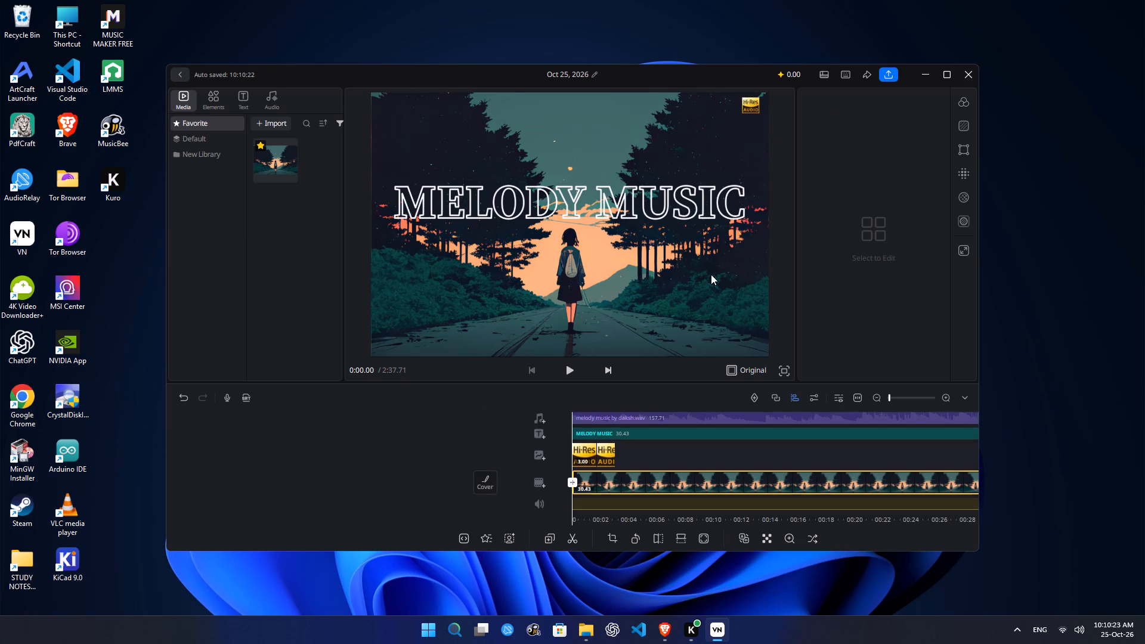
Extend the Hi-Res Audio logo clip to 30.43 seconds, matching the end of the backpacker image clip.
{"action": "left_click", "coordinate": [605, 460]}
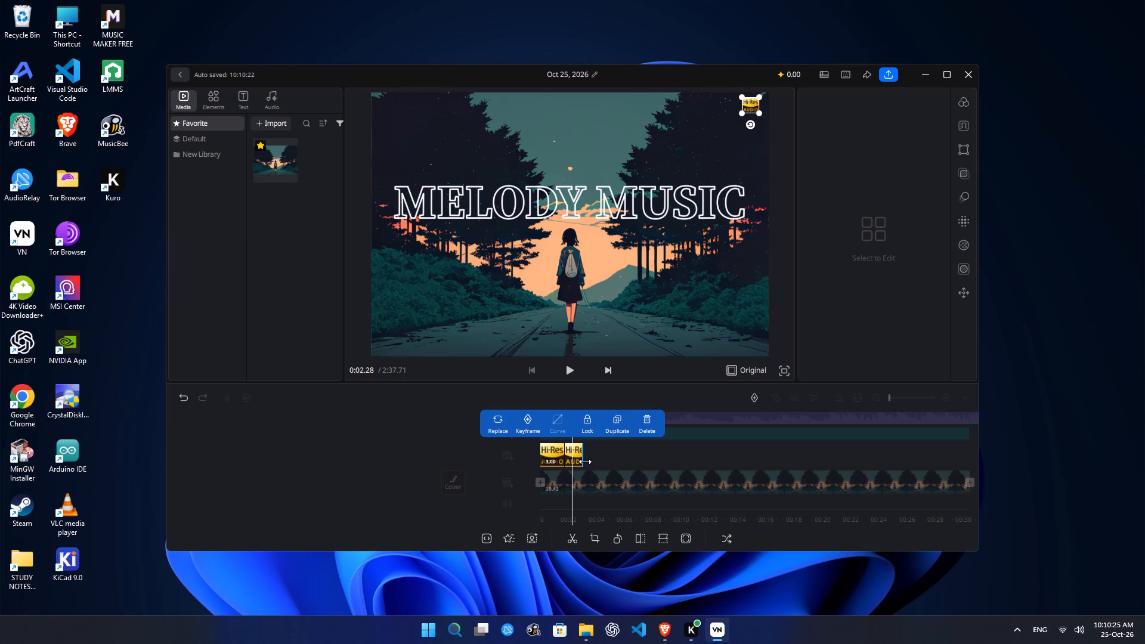
{"action": "left_click_drag", "start_coordinate": [584, 460], "coordinate": [976, 448]}
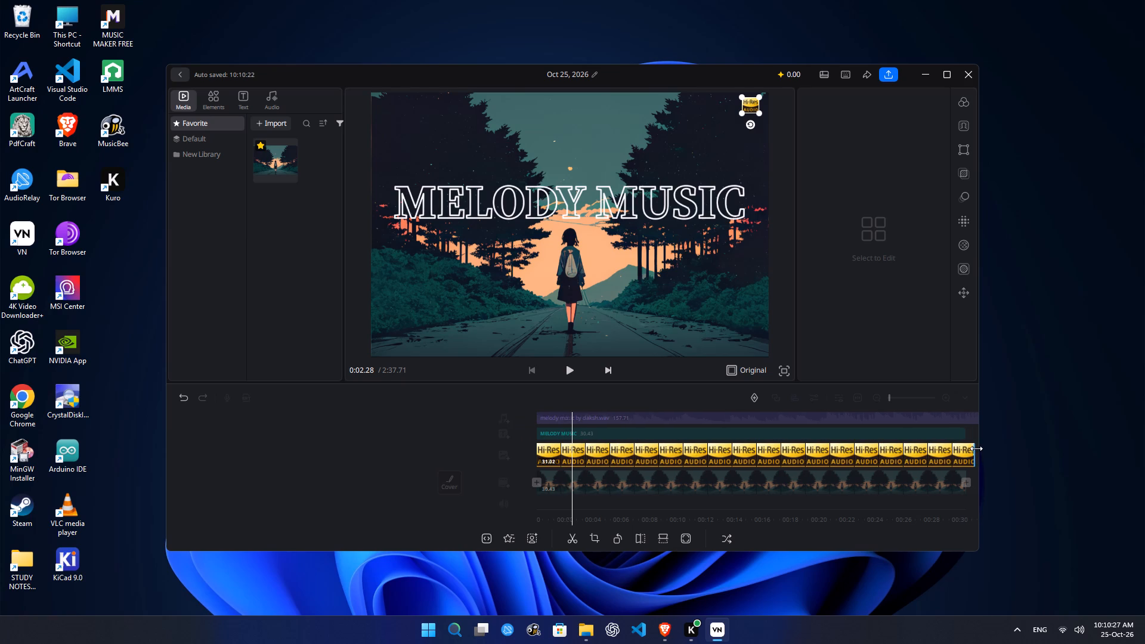
{"action": "left_click_drag", "start_coordinate": [976, 448], "coordinate": [931, 466]}
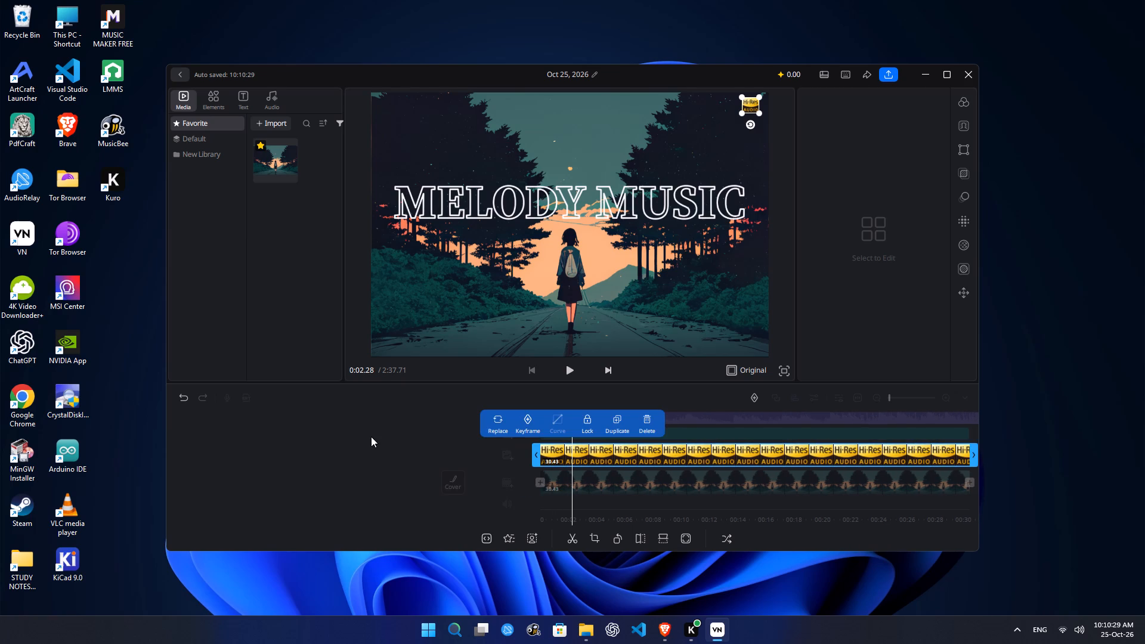
{"action": "left_click", "coordinate": [371, 436]}
Add the dolby-digital-5536 image from Local Disk (X:) as a second overlay.
{"action": "left_click", "coordinate": [506, 457]}
{"action": "scroll", "coordinate": [520, 253], "scroll_direction": "down", "scroll_amount": 5}
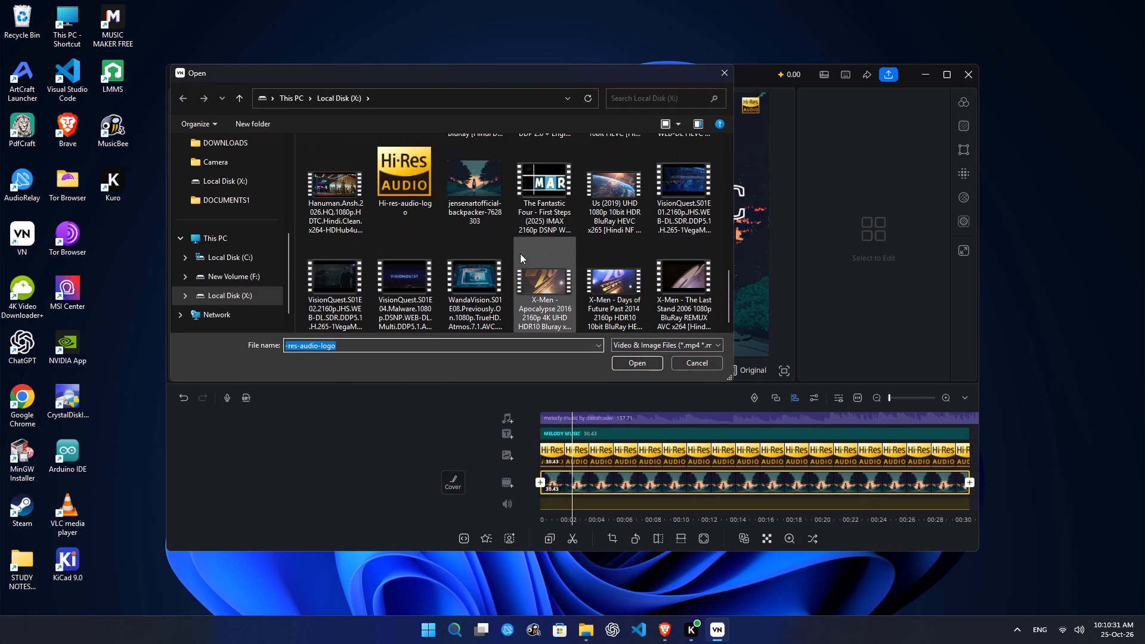
{"action": "scroll", "coordinate": [454, 260], "scroll_direction": "up", "scroll_amount": 1}
{"action": "left_click", "coordinate": [411, 167]}
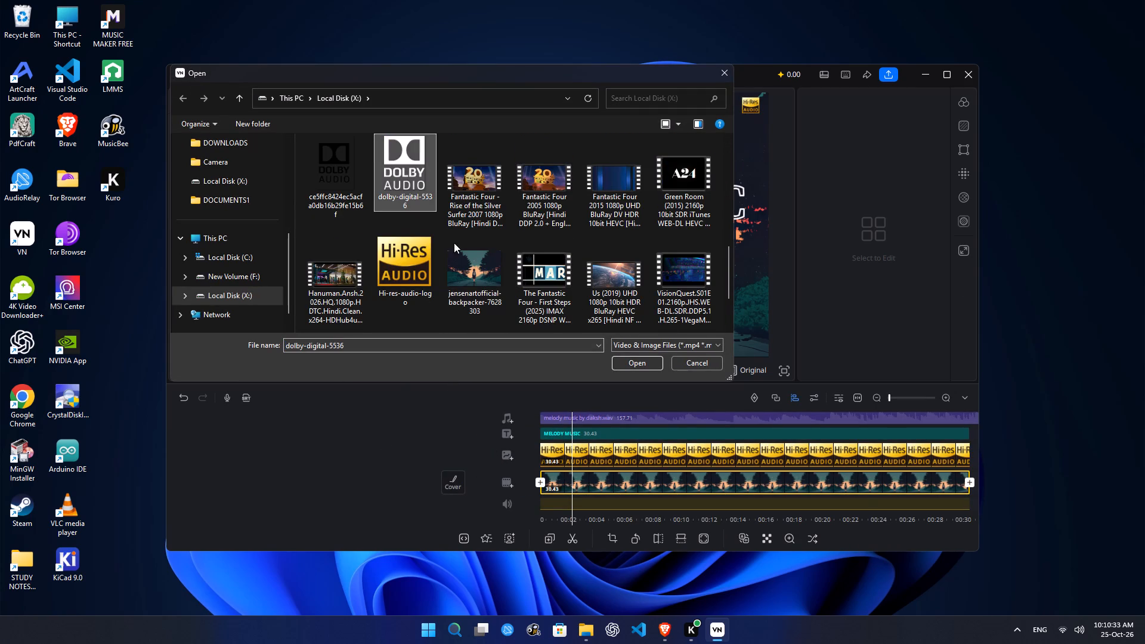
{"action": "left_click", "coordinate": [646, 358]}
{"action": "left_click", "coordinate": [421, 419]}
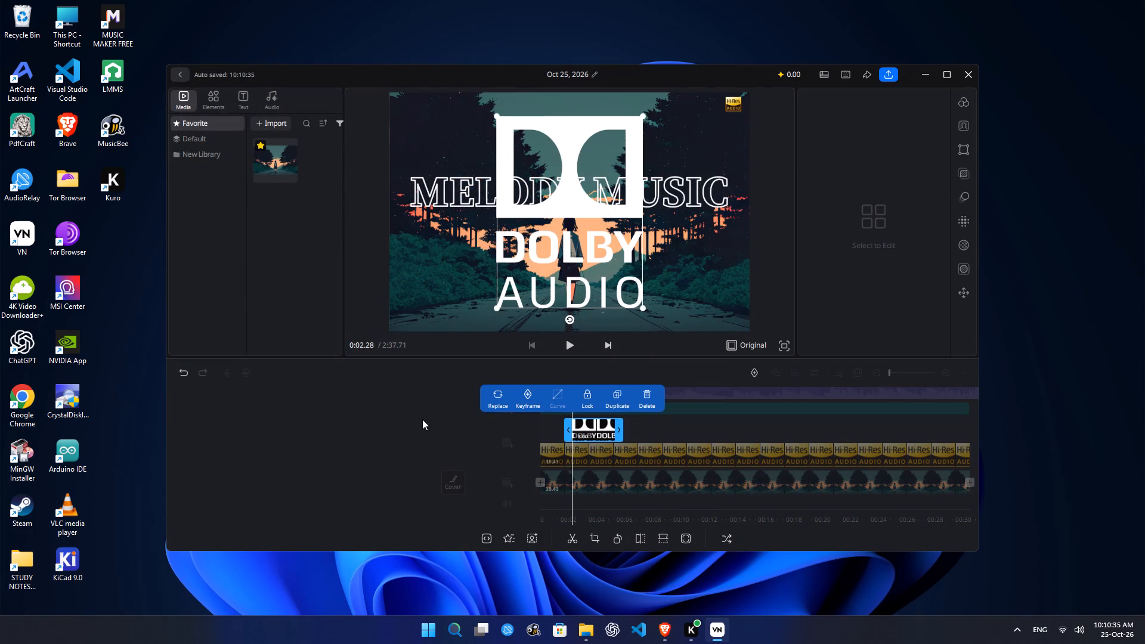
Move the Dolby Audio logo clip to the start of the timeline and extend it to the backpacker image clip's end.
{"action": "left_click", "coordinate": [594, 426]}
{"action": "left_click_drag", "start_coordinate": [570, 426], "coordinate": [522, 425]}
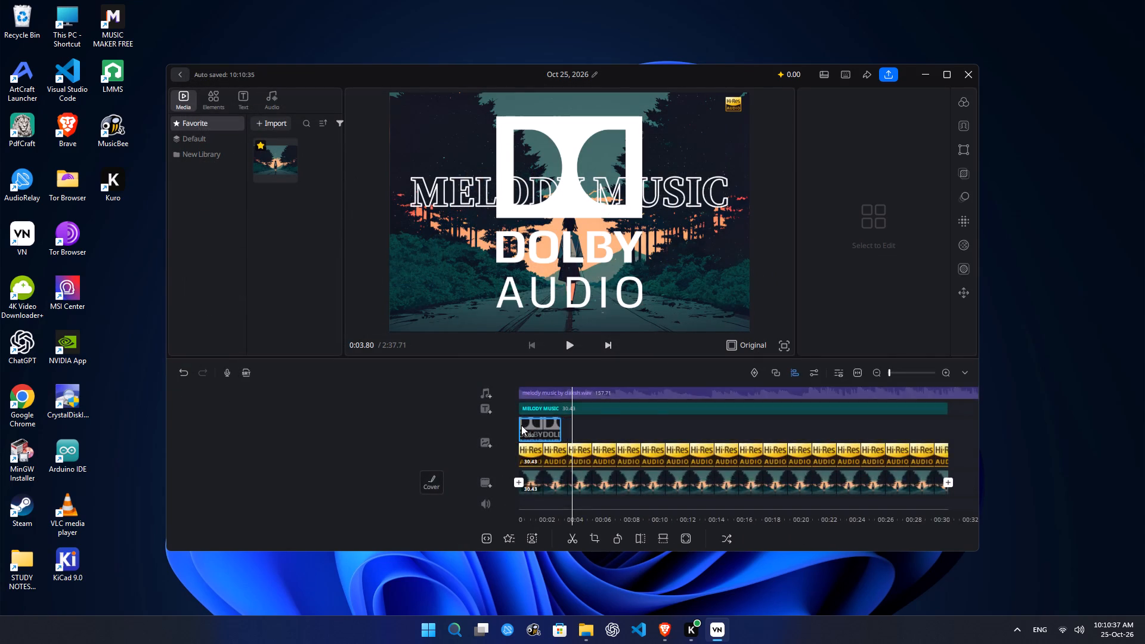
{"action": "left_click_drag", "start_coordinate": [564, 432], "coordinate": [913, 443]}
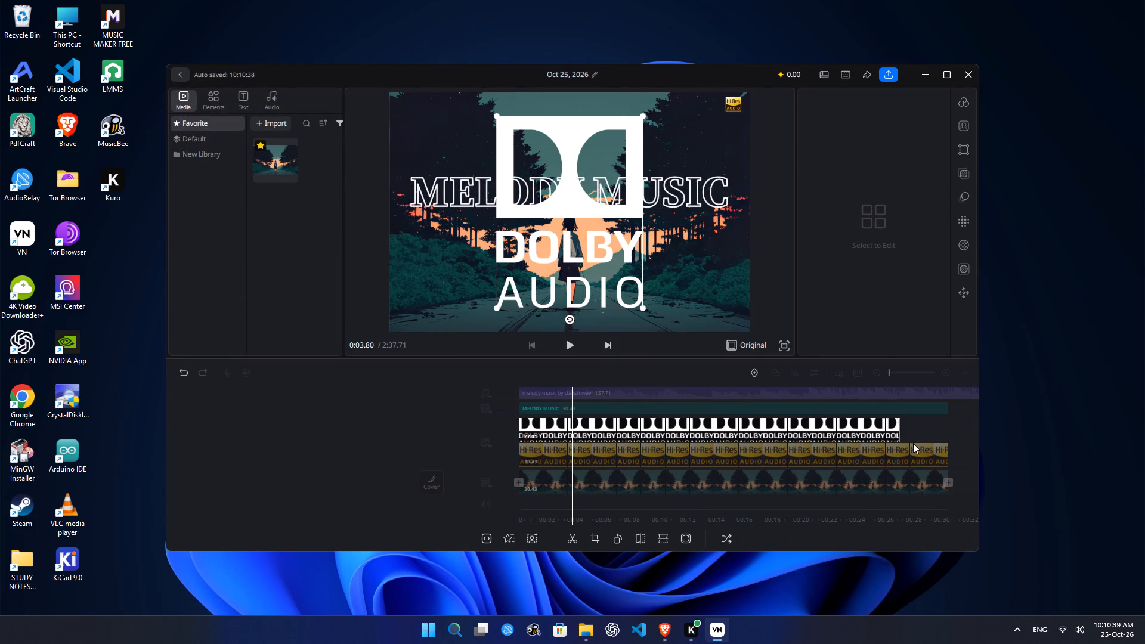
{"action": "left_click_drag", "start_coordinate": [913, 443], "coordinate": [952, 443]}
{"action": "left_click", "coordinate": [448, 428]}
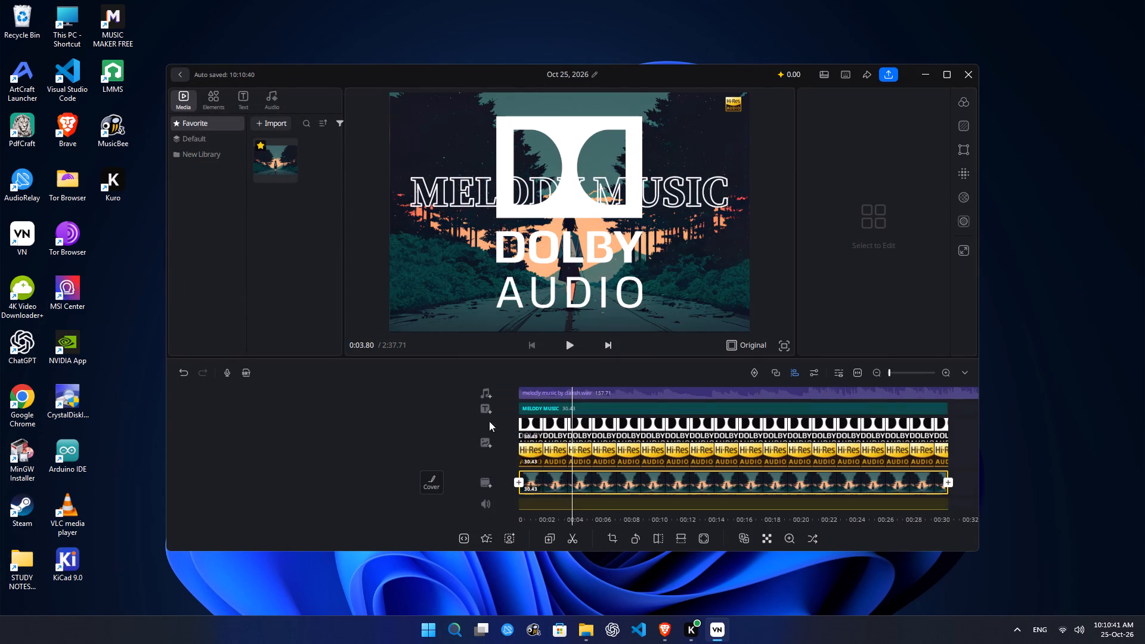
Shrink the Dolby Audio logo to a small badge and place it just below the Hi-Res Audio badge in the video frame.
{"action": "left_click", "coordinate": [592, 250]}
{"action": "left_click_drag", "start_coordinate": [646, 309], "coordinate": [641, 303]}
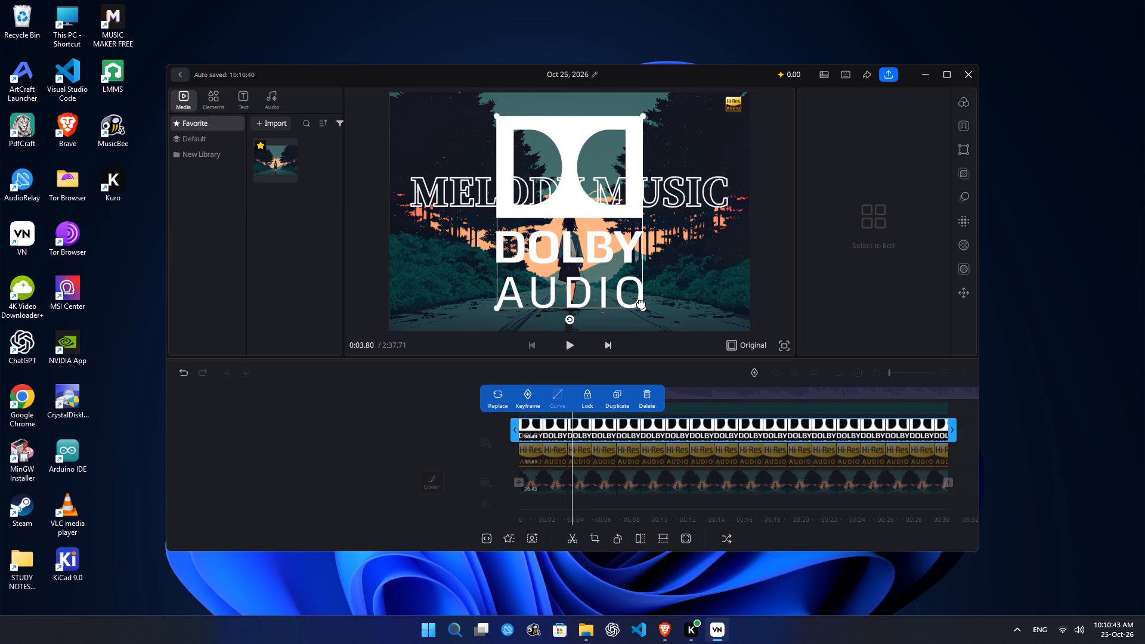
{"action": "left_click_drag", "start_coordinate": [642, 311], "coordinate": [520, 137]}
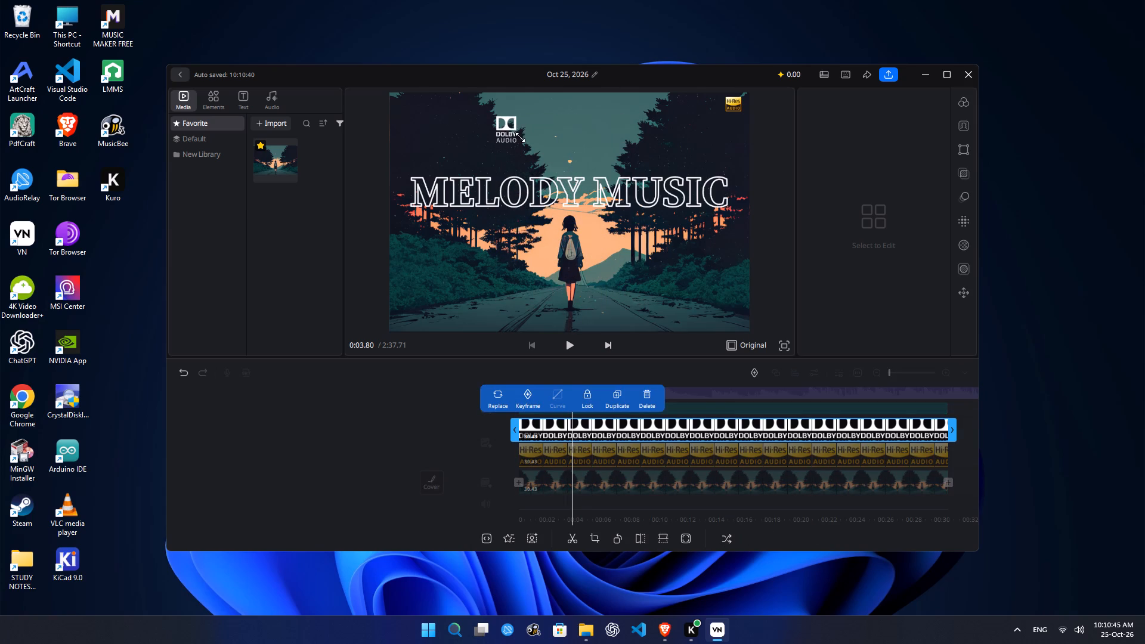
{"action": "left_click_drag", "start_coordinate": [520, 137], "coordinate": [516, 133]}
{"action": "left_click_drag", "start_coordinate": [505, 125], "coordinate": [733, 129]}
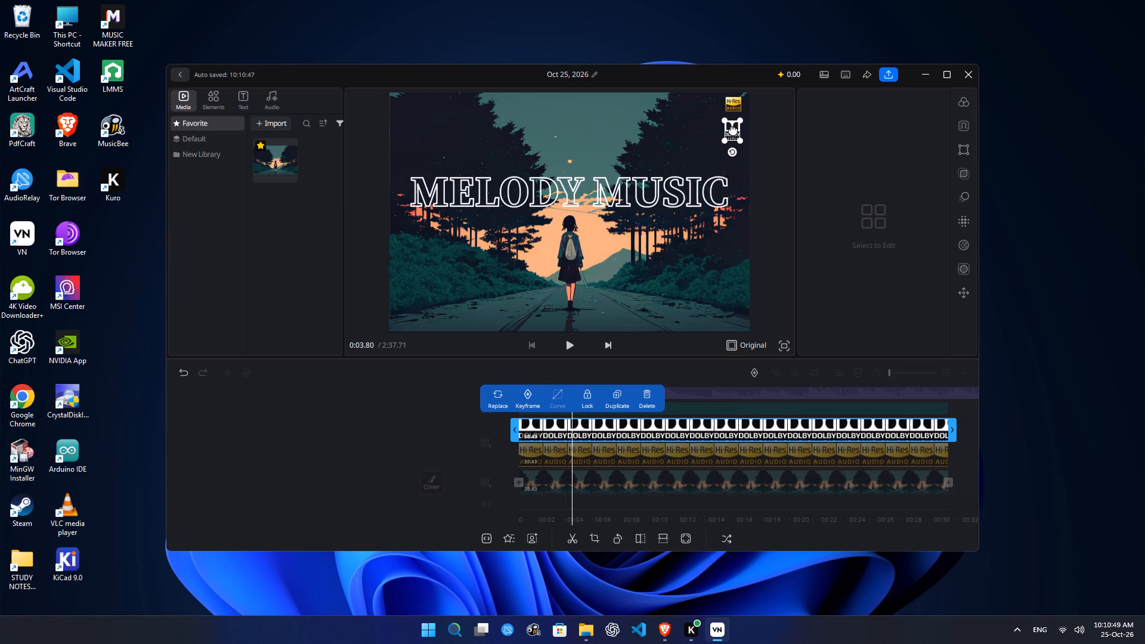
{"action": "left_click_drag", "start_coordinate": [733, 129], "coordinate": [735, 129]}
{"action": "left_click", "coordinate": [741, 140]}
{"action": "left_click", "coordinate": [816, 128]}
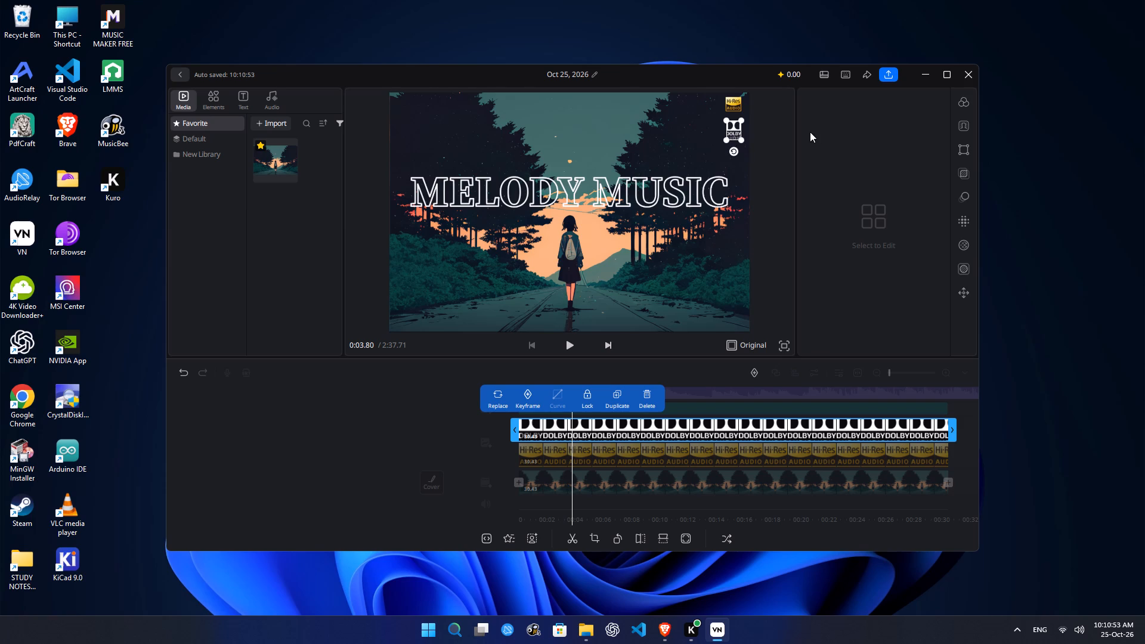
{"action": "left_click", "coordinate": [763, 128]}
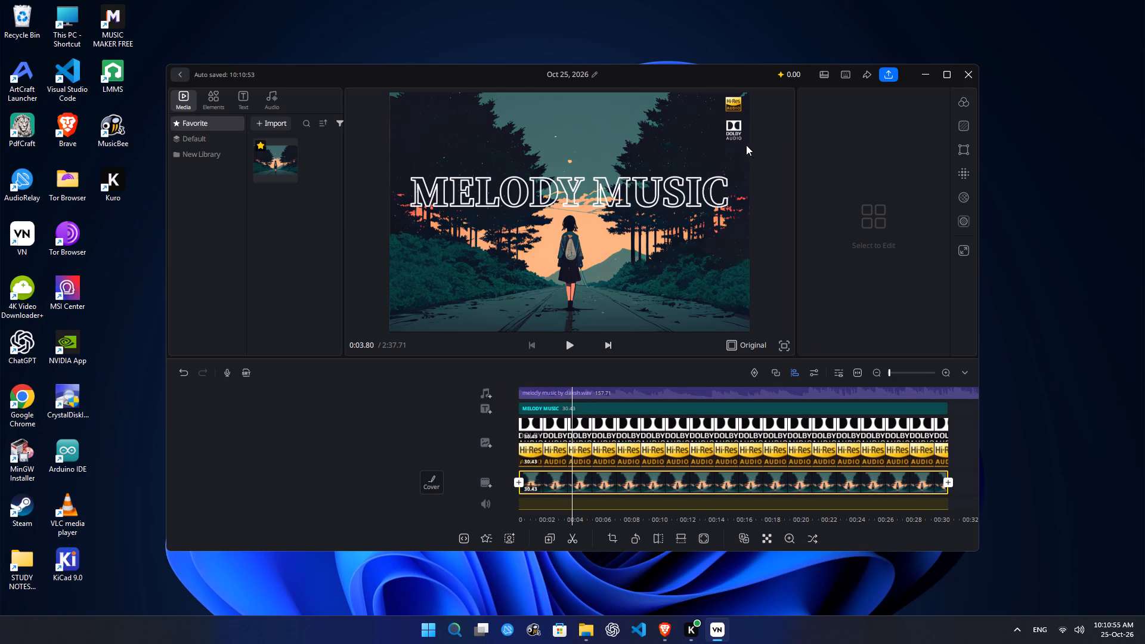
Nudge the Dolby Audio badge slightly up so it sits closely beneath and in line with the Hi-Res Audio badge.
{"action": "left_click", "coordinate": [734, 128]}
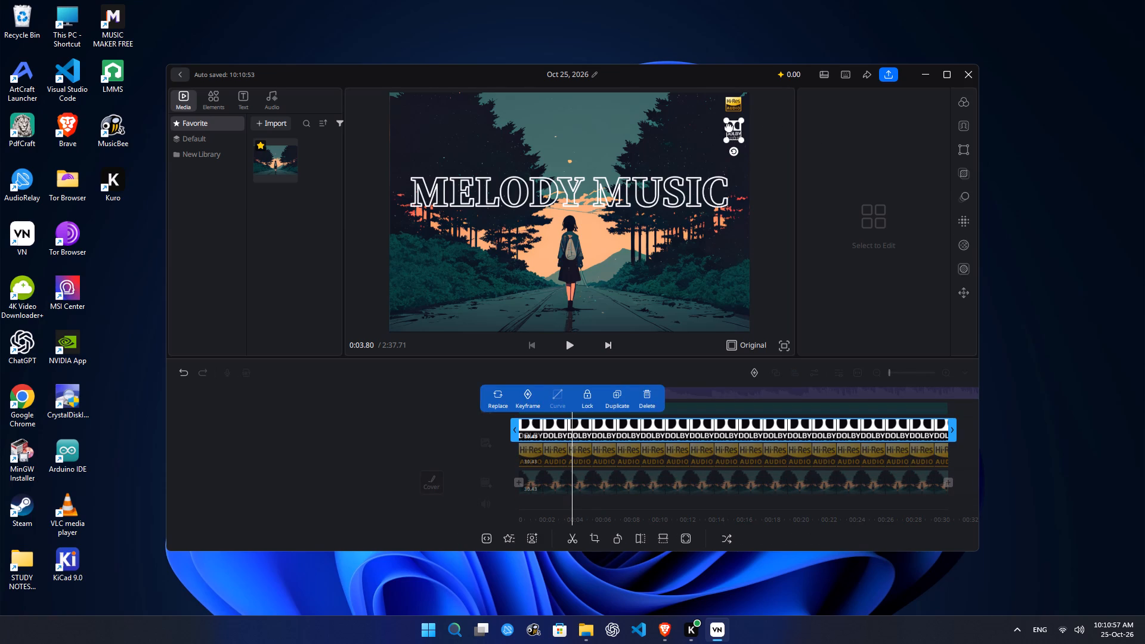
{"action": "left_click", "coordinate": [735, 135]}
{"action": "left_click", "coordinate": [810, 131]}
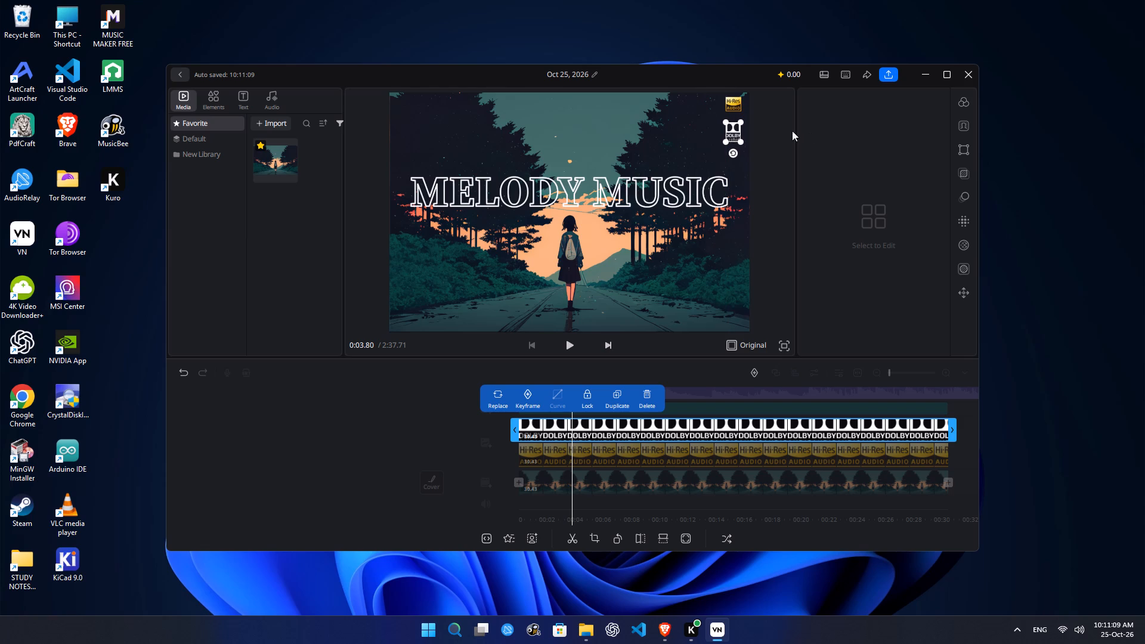
{"action": "left_click", "coordinate": [759, 132]}
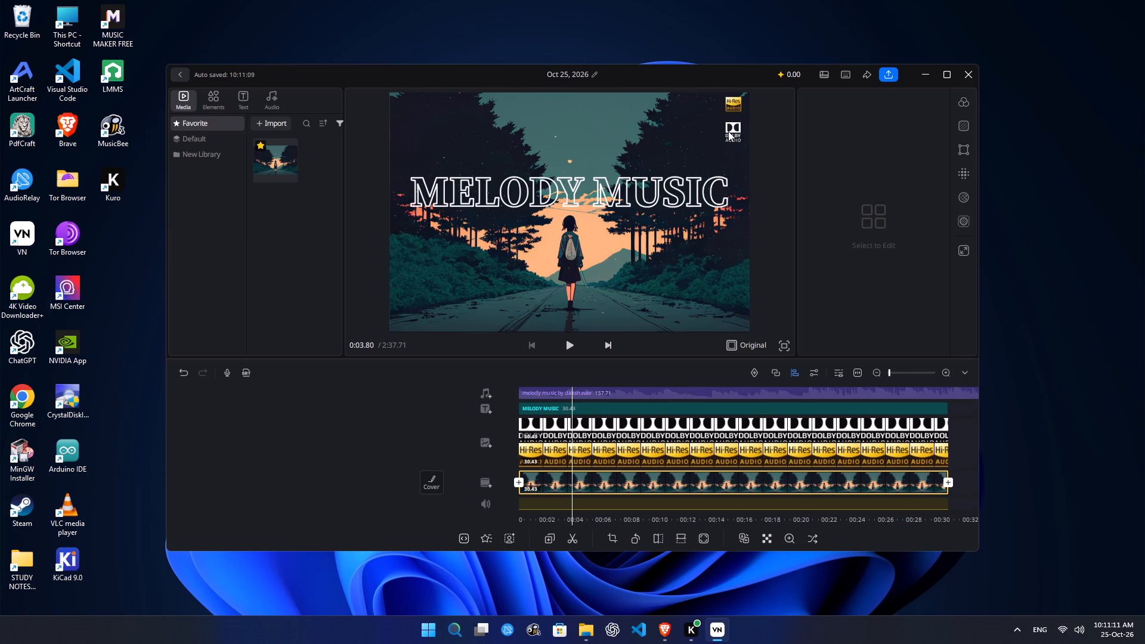
{"action": "left_click", "coordinate": [728, 131]}
{"action": "left_click", "coordinate": [731, 132]}
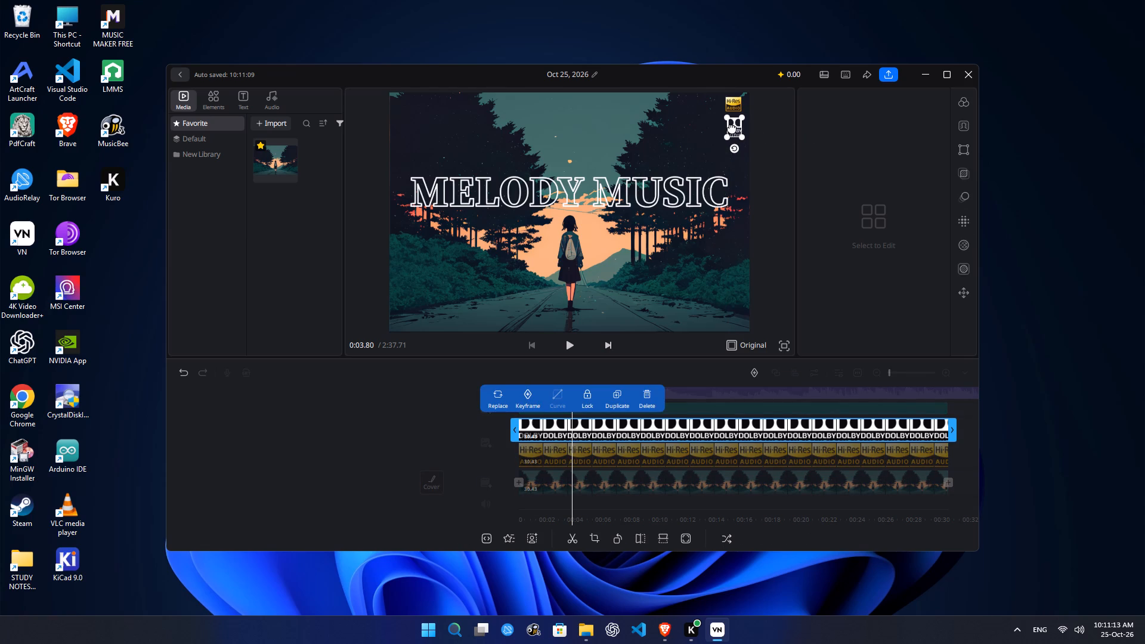
{"action": "left_click", "coordinate": [789, 142]}
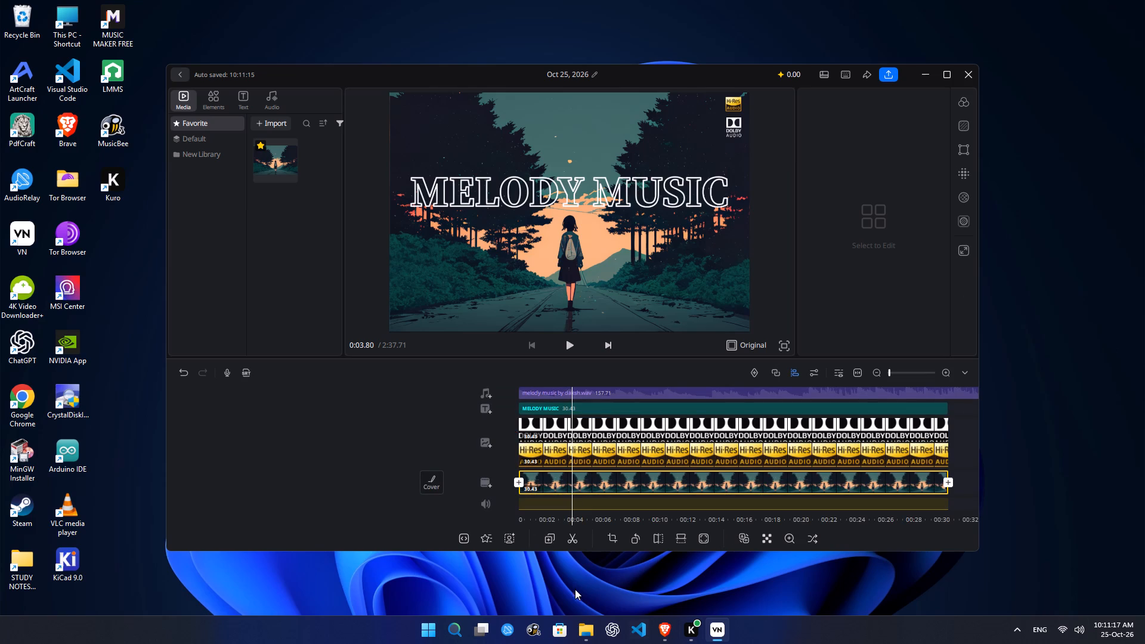
{"action": "left_click", "coordinate": [416, 442]}
Apply the Fade in-animation to the Dolby Audio logo clip.
{"action": "left_click", "coordinate": [587, 429]}
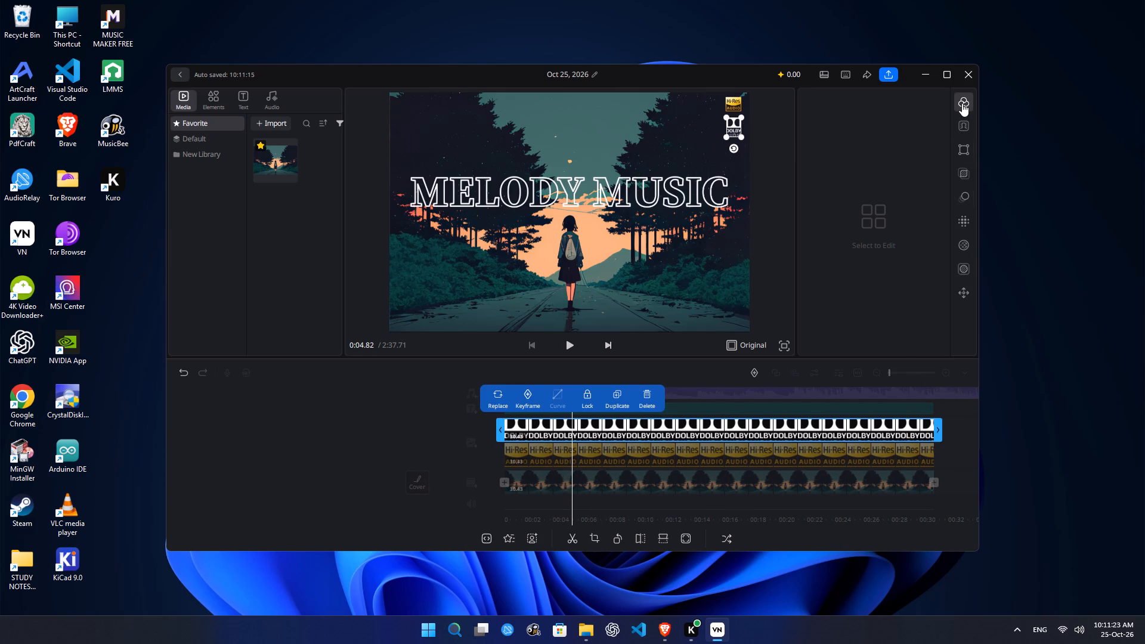
{"action": "left_click", "coordinate": [967, 202]}
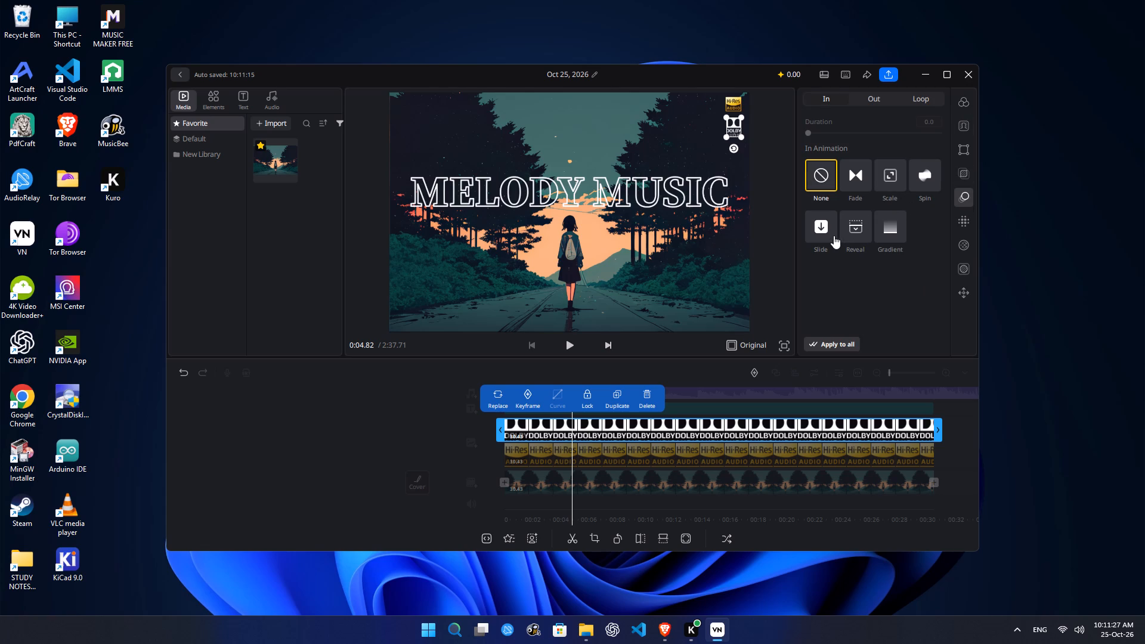
{"action": "left_click", "coordinate": [888, 228]}
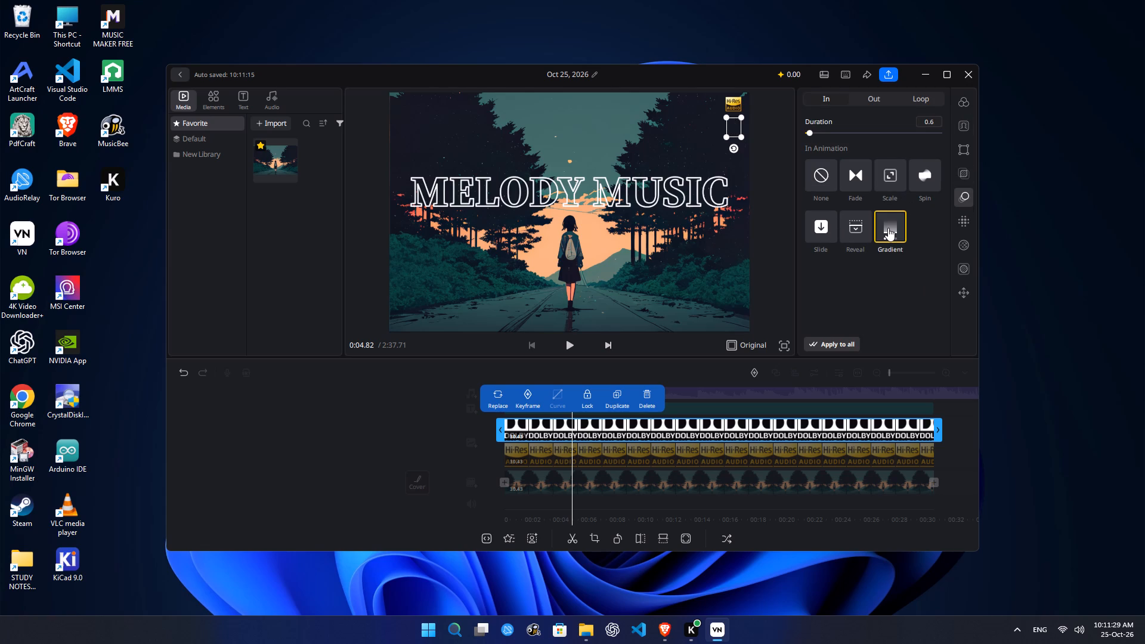
{"action": "left_click", "coordinate": [850, 185]}
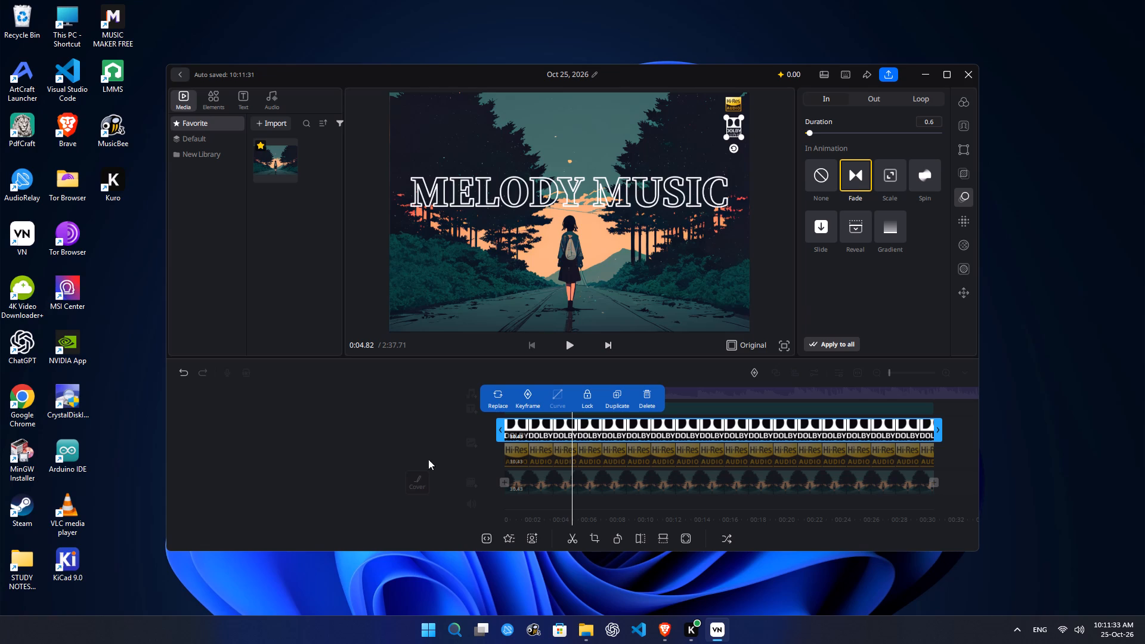
{"action": "left_click", "coordinate": [406, 444]}
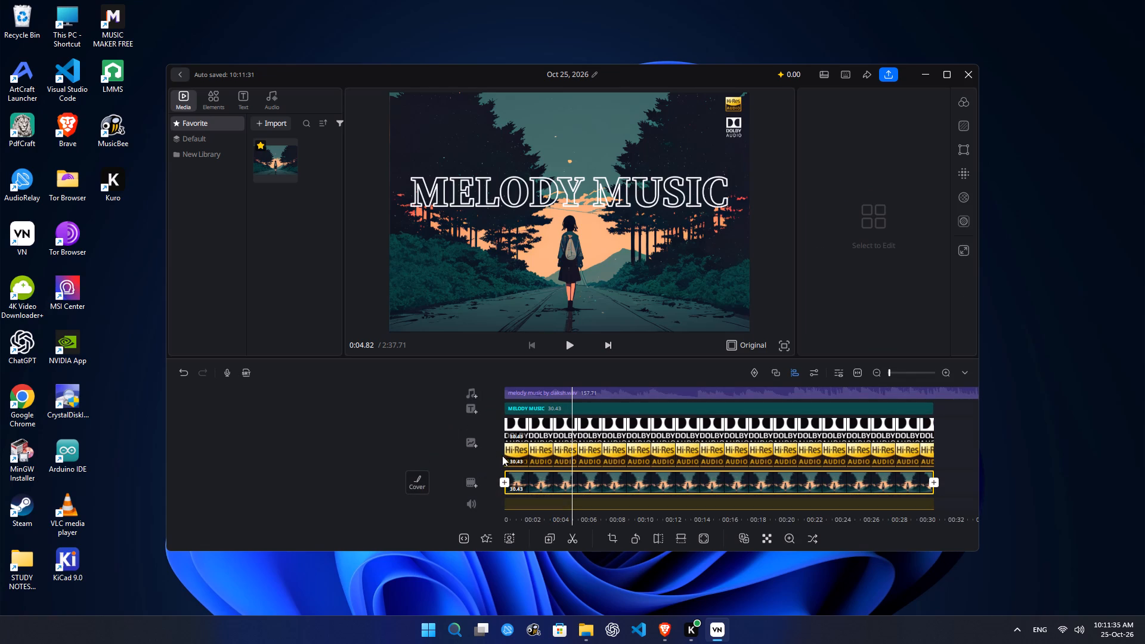
Apply the Scale in-animation to the Hi-Res Audio logo clip and preview the video's opening from the start.
{"action": "left_click_drag", "start_coordinate": [643, 374], "coordinate": [794, 385]}
{"action": "left_click", "coordinate": [521, 456]}
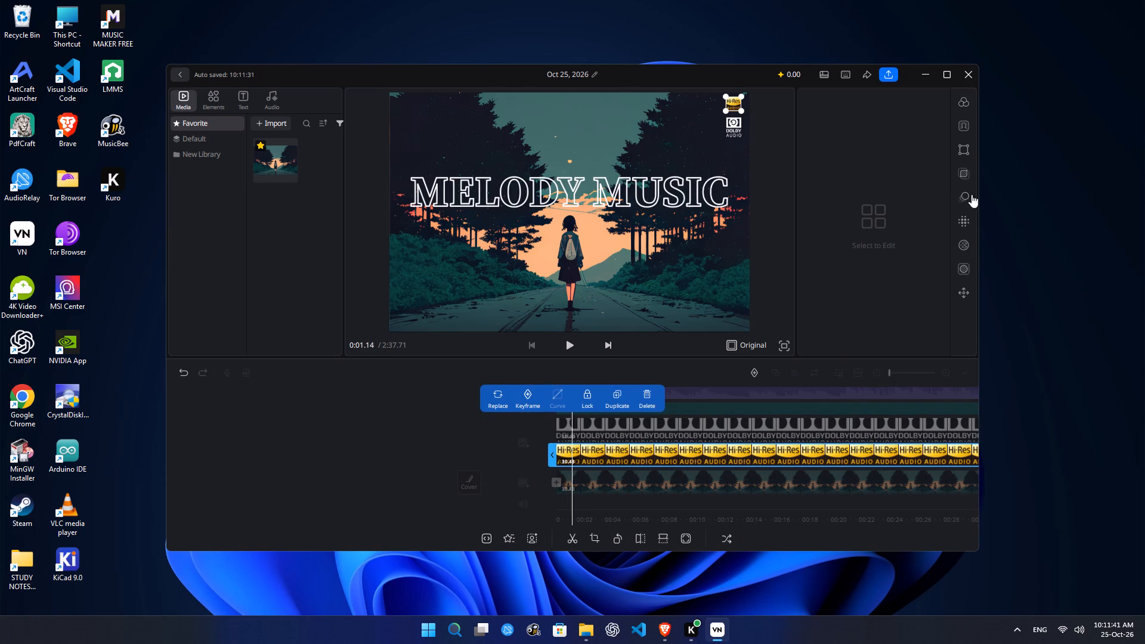
{"action": "left_click", "coordinate": [970, 196]}
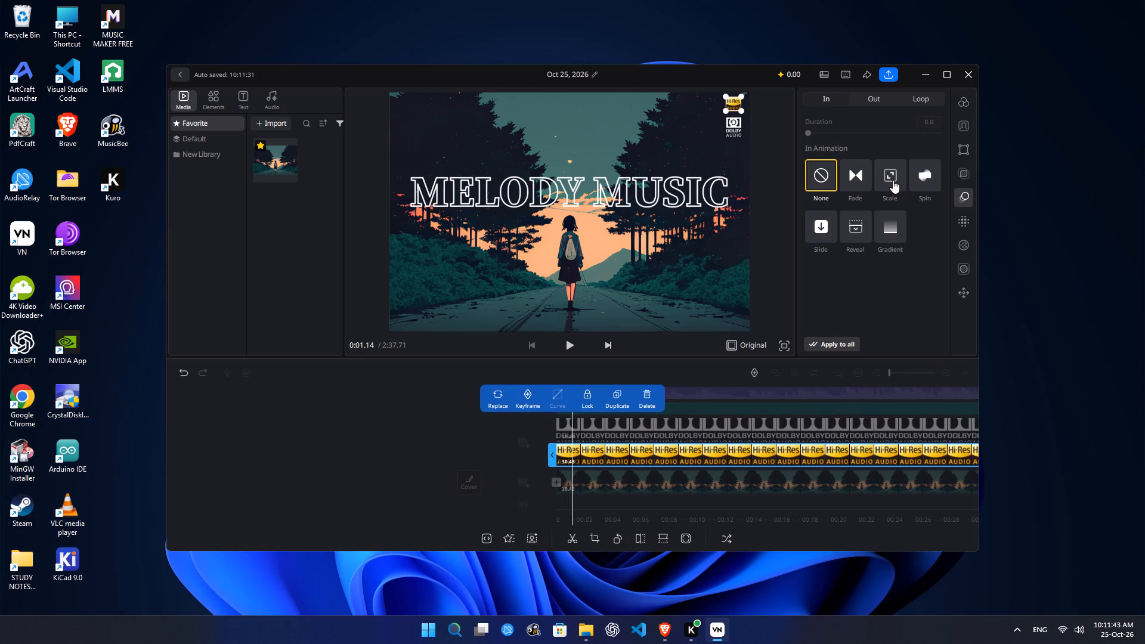
{"action": "left_click", "coordinate": [893, 180]}
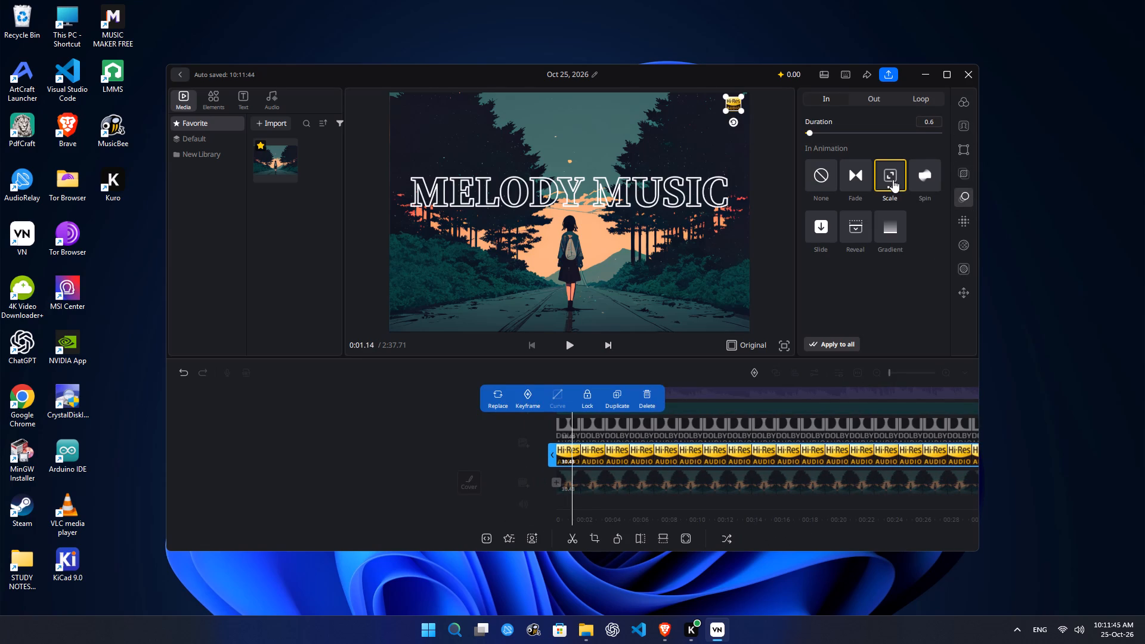
{"action": "left_click", "coordinate": [929, 174]}
{"action": "left_click", "coordinate": [887, 175]}
{"action": "left_click", "coordinate": [445, 397]}
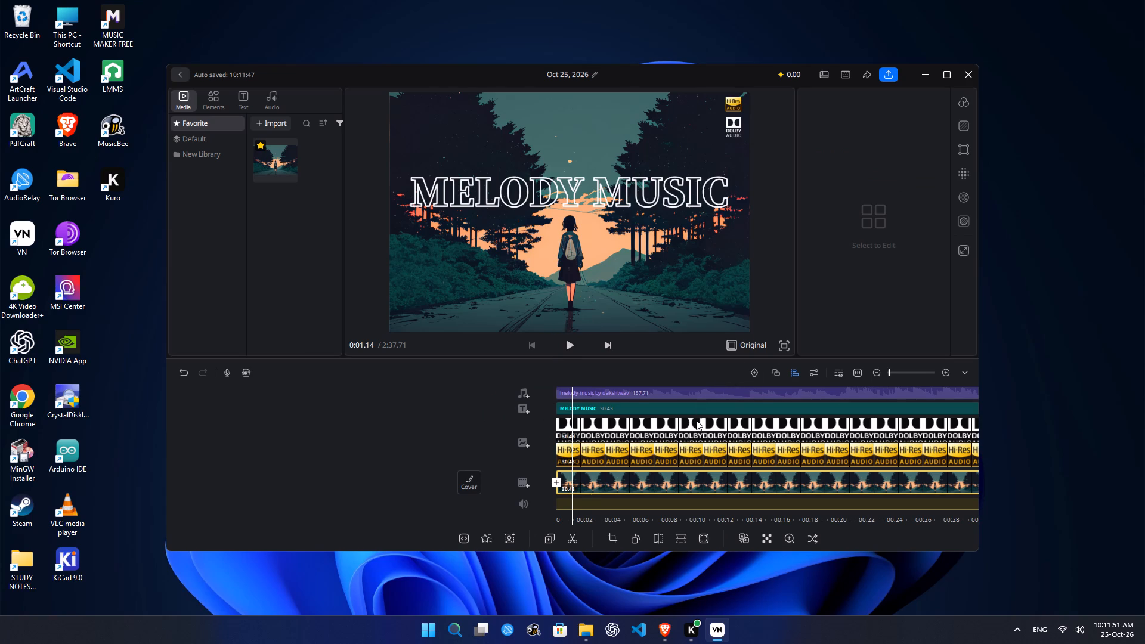
{"action": "left_click_drag", "start_coordinate": [696, 420], "coordinate": [820, 423]}
{"action": "left_click", "coordinate": [572, 348]}
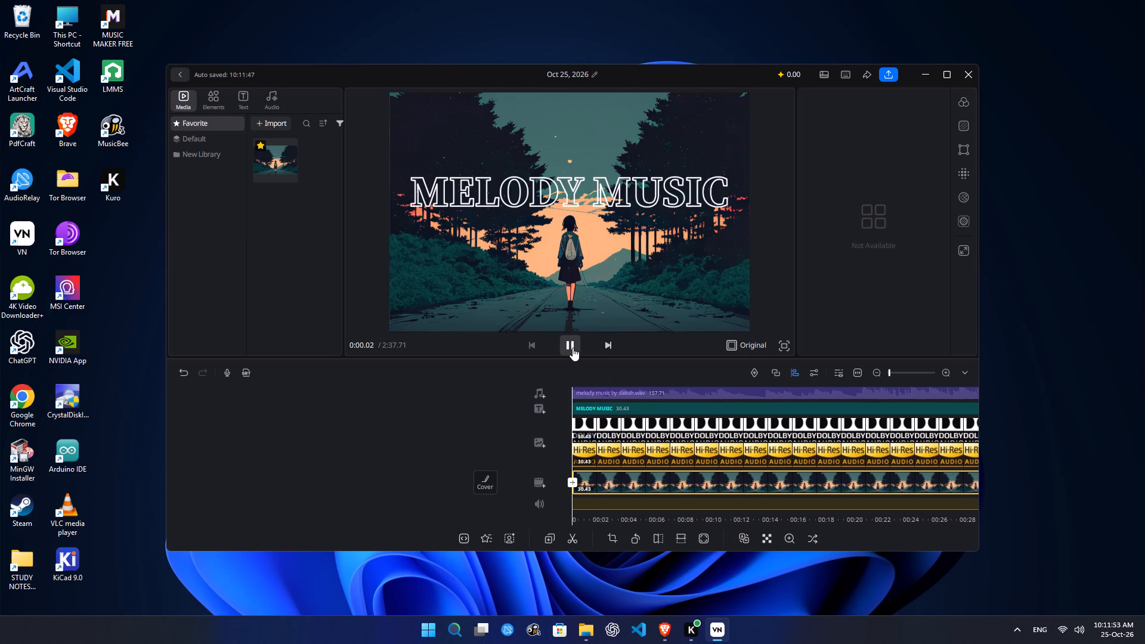
{"action": "left_click", "coordinate": [572, 348]}
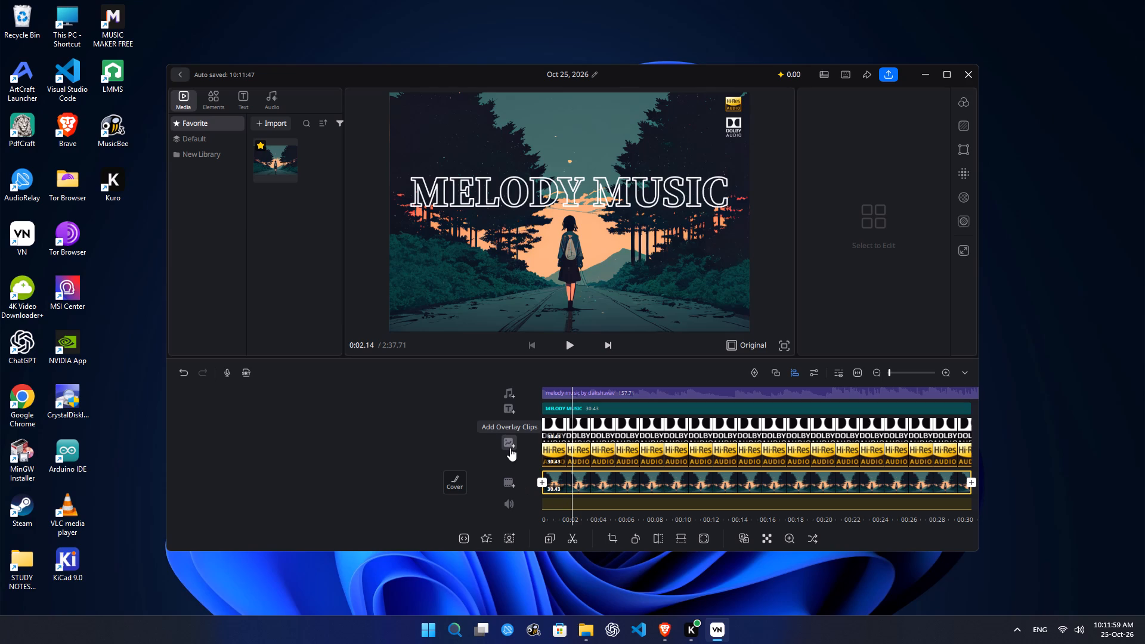
Add a second text clip, move it to the timeline's start and extend it to 30.43 seconds, matching the backpacker image clip.
{"action": "left_click", "coordinate": [510, 412]}
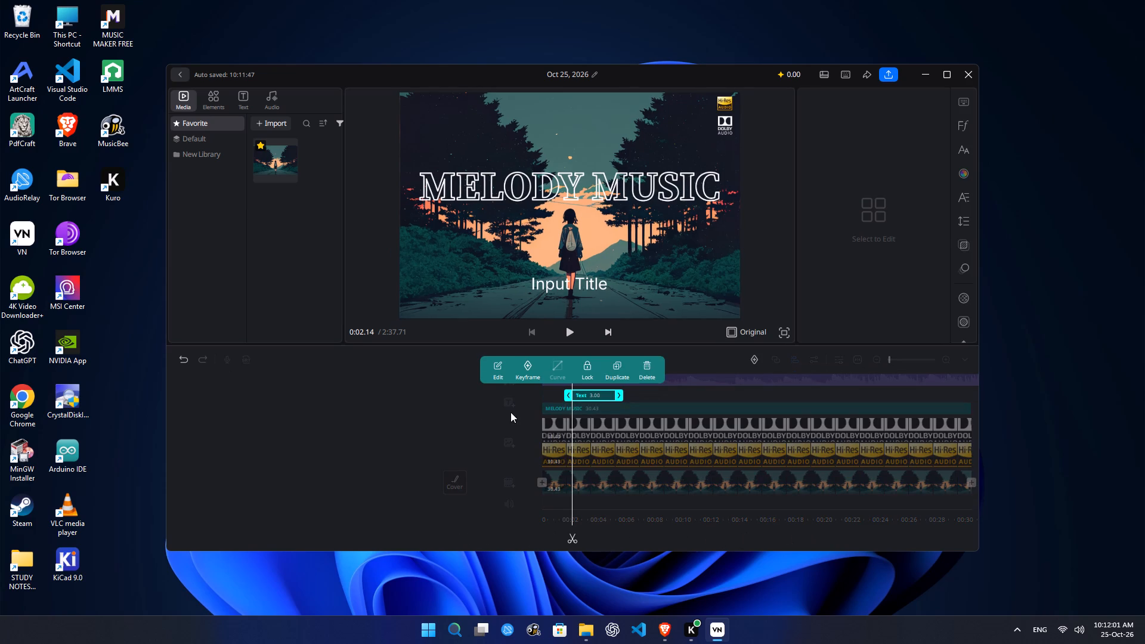
{"action": "left_click_drag", "start_coordinate": [600, 394], "coordinate": [558, 398]}
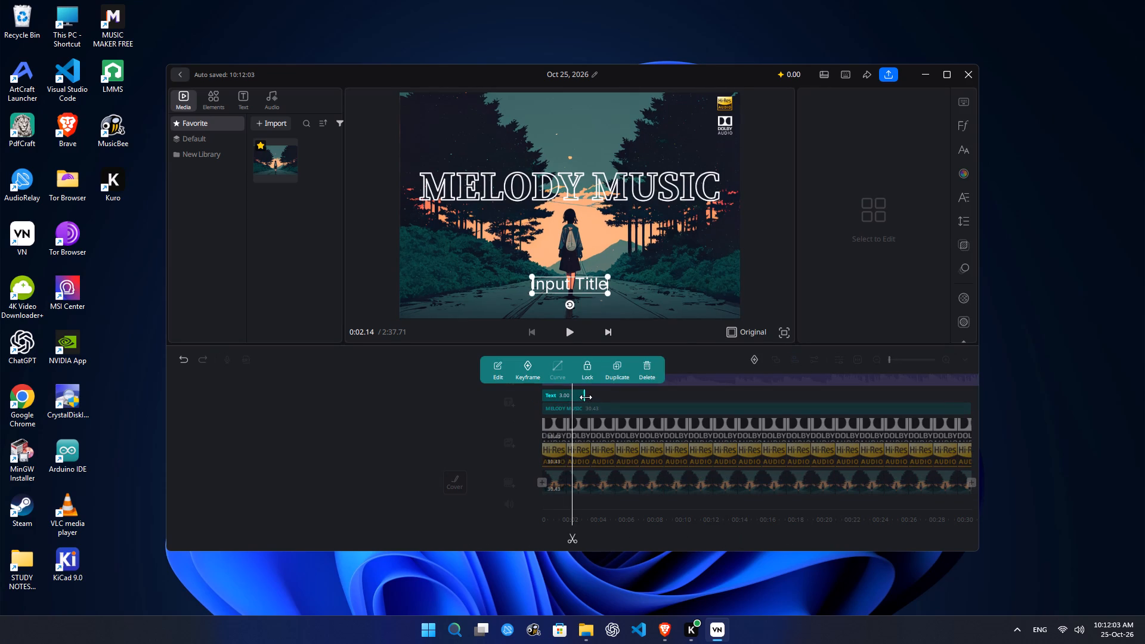
{"action": "left_click_drag", "start_coordinate": [586, 397], "coordinate": [914, 403]}
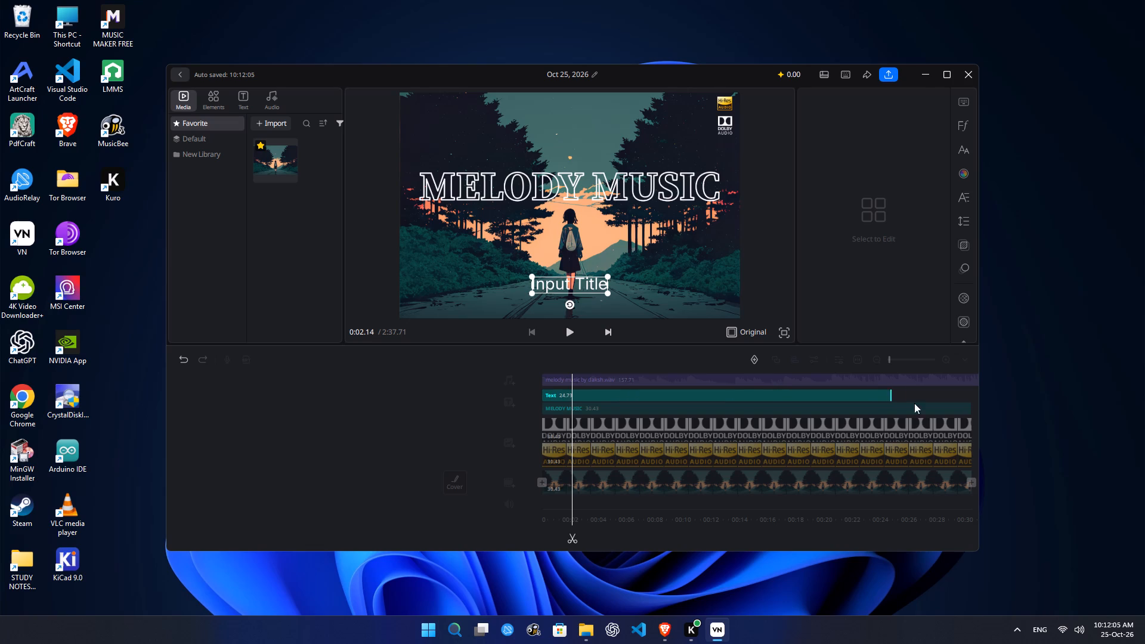
{"action": "left_click_drag", "start_coordinate": [914, 403], "coordinate": [799, 426]}
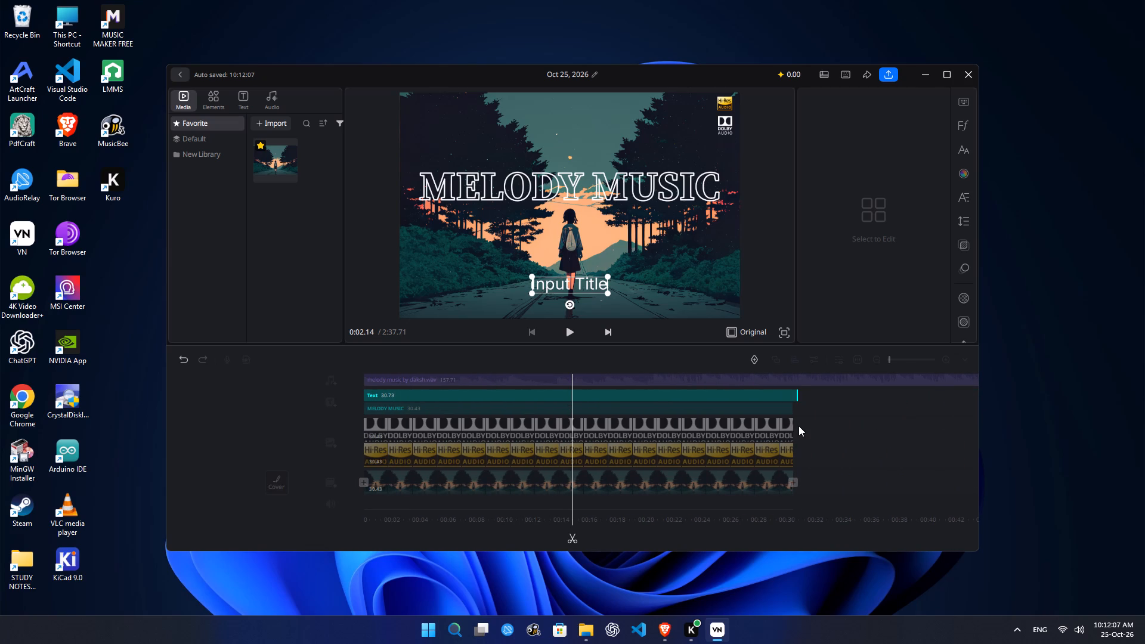
{"action": "left_click_drag", "start_coordinate": [799, 426], "coordinate": [796, 426]}
{"action": "left_click", "coordinate": [423, 412]}
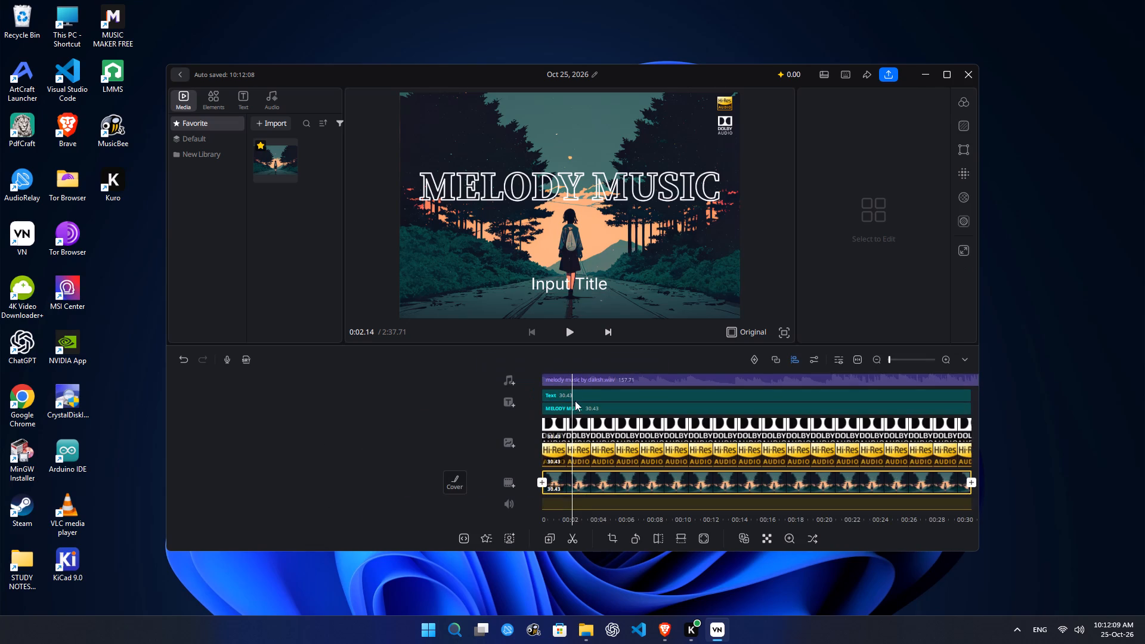
Maximize the editor window and set the new "Input Title" text to the Subtitle font size, 24.
{"action": "left_click", "coordinate": [578, 395]}
{"action": "left_click", "coordinate": [961, 152]}
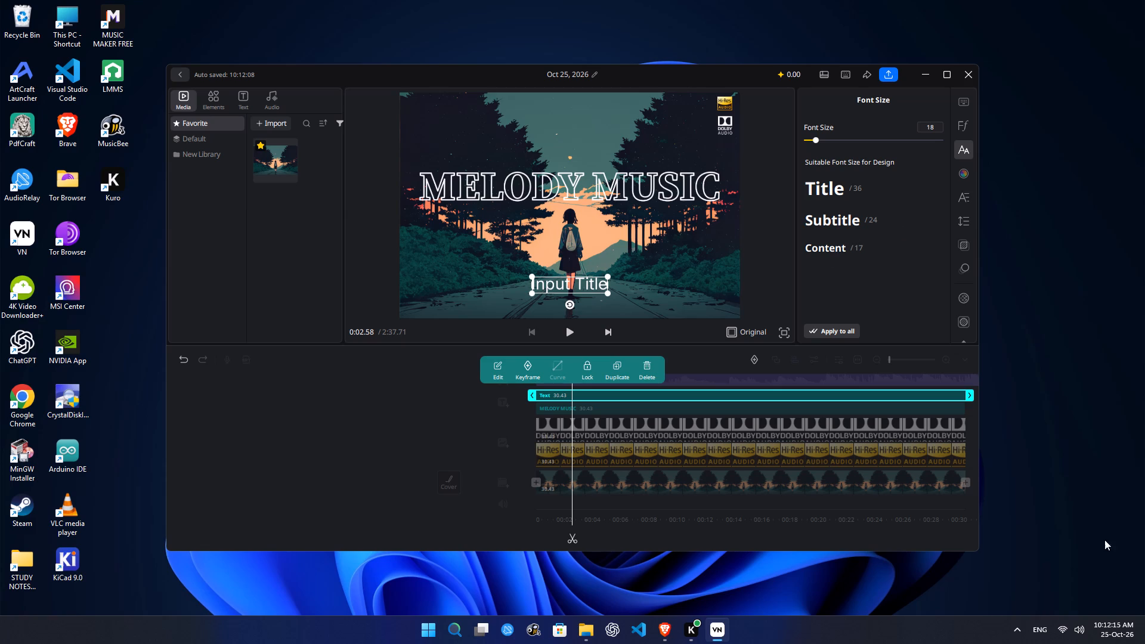
{"action": "left_click", "coordinate": [944, 71]}
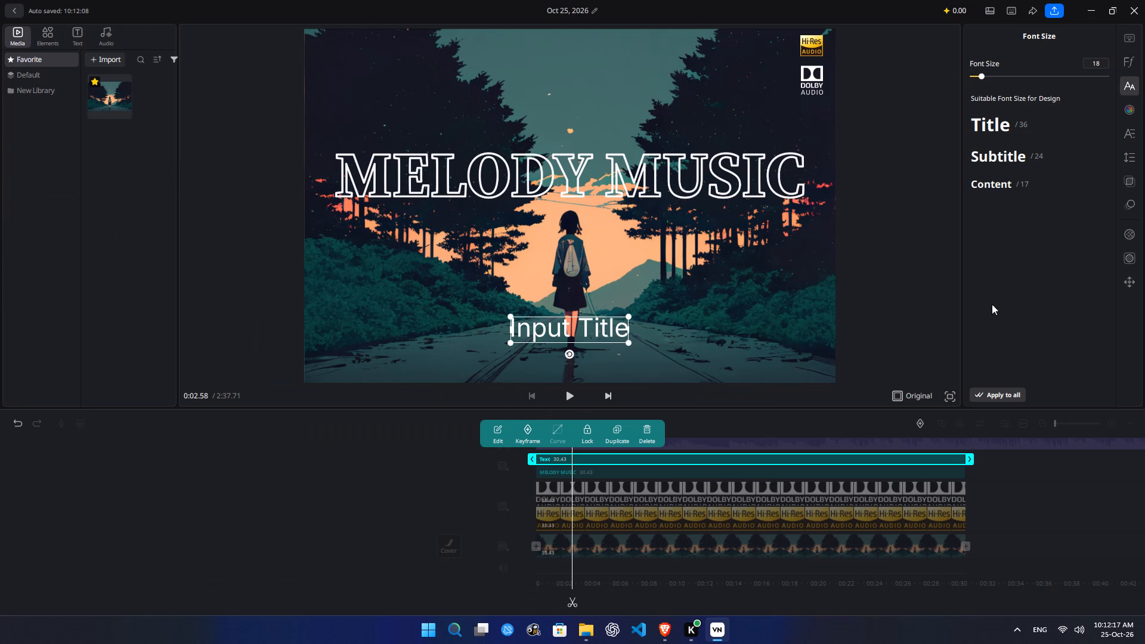
{"action": "left_click", "coordinate": [1010, 159]}
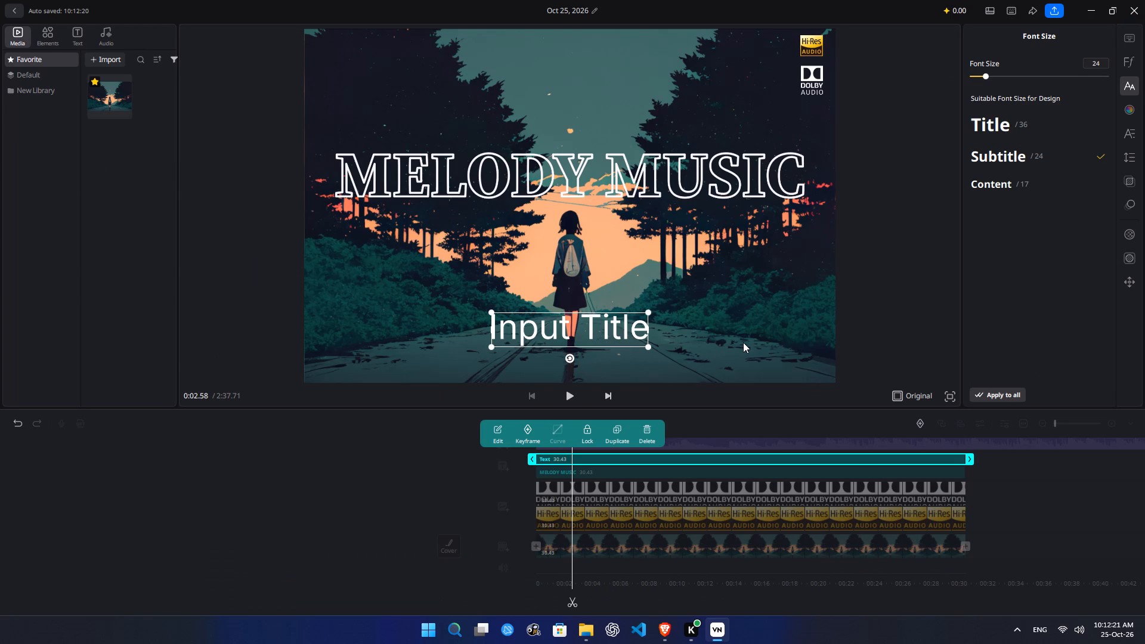
Set the second text, "Input Title", to the Content font size, 17.
{"action": "left_click", "coordinate": [1001, 188]}
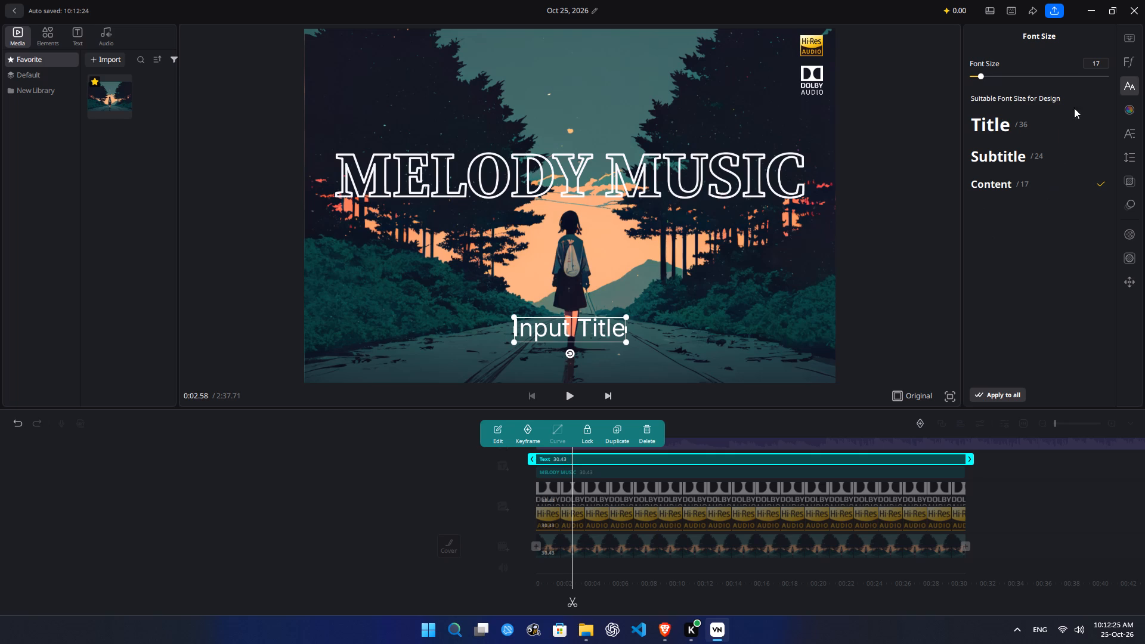
Replace the "Input Title" wording with "subscribe" in lowercase.
{"action": "left_click", "coordinate": [1131, 44]}
{"action": "left_click", "coordinate": [1016, 84]}
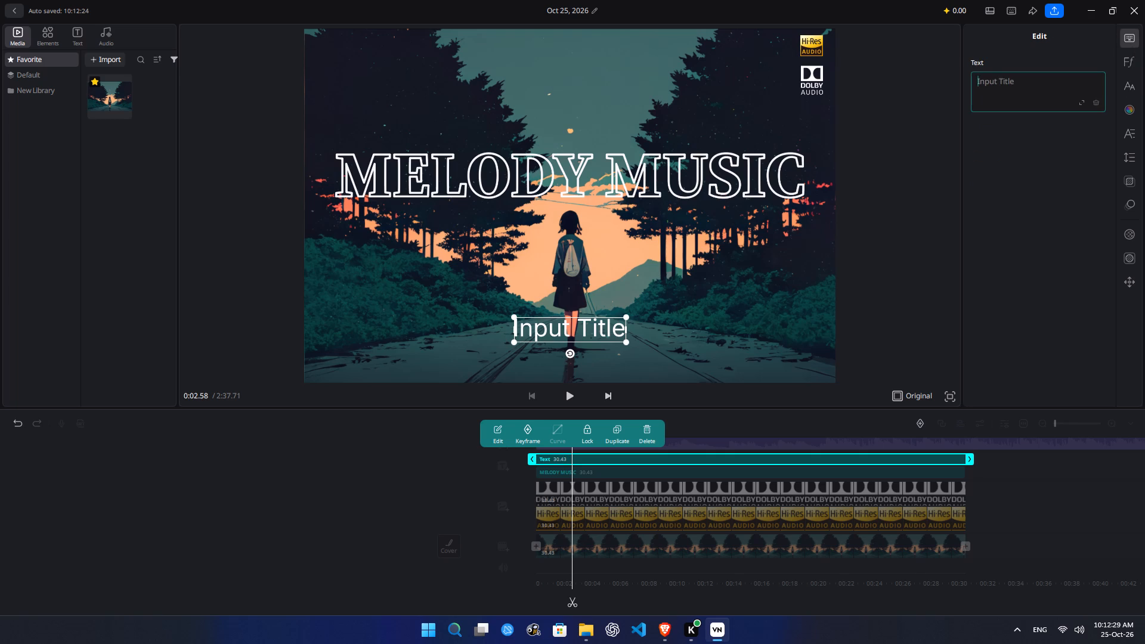
{"action": "type", "text": "su"}
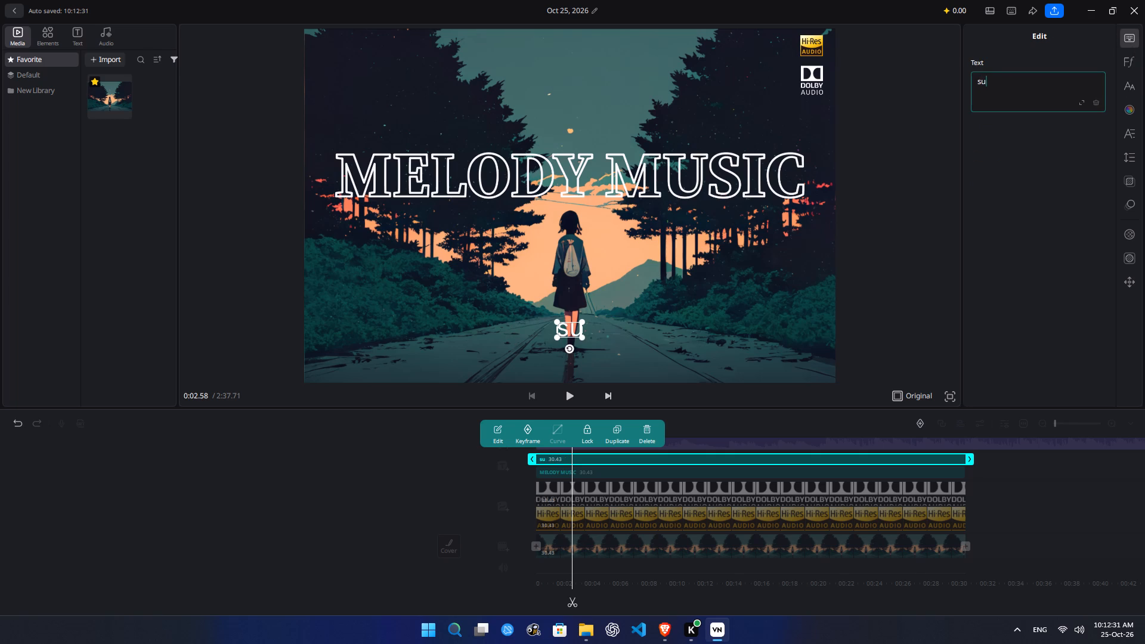
{"action": "type", "text": "bsribe"}
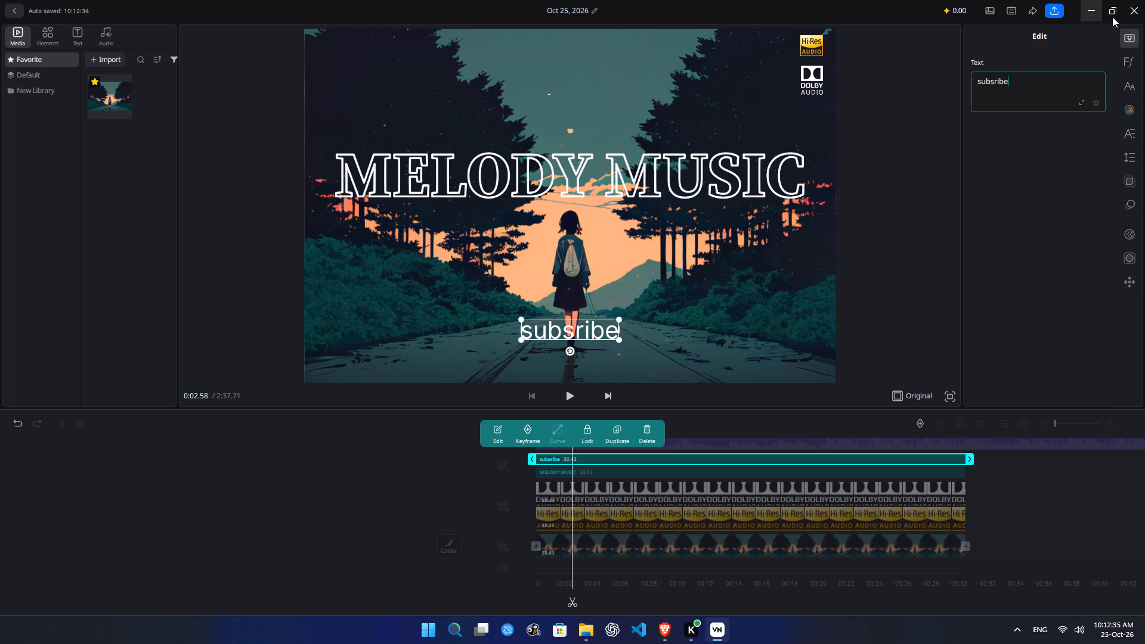
{"action": "left_click", "coordinate": [578, 330]}
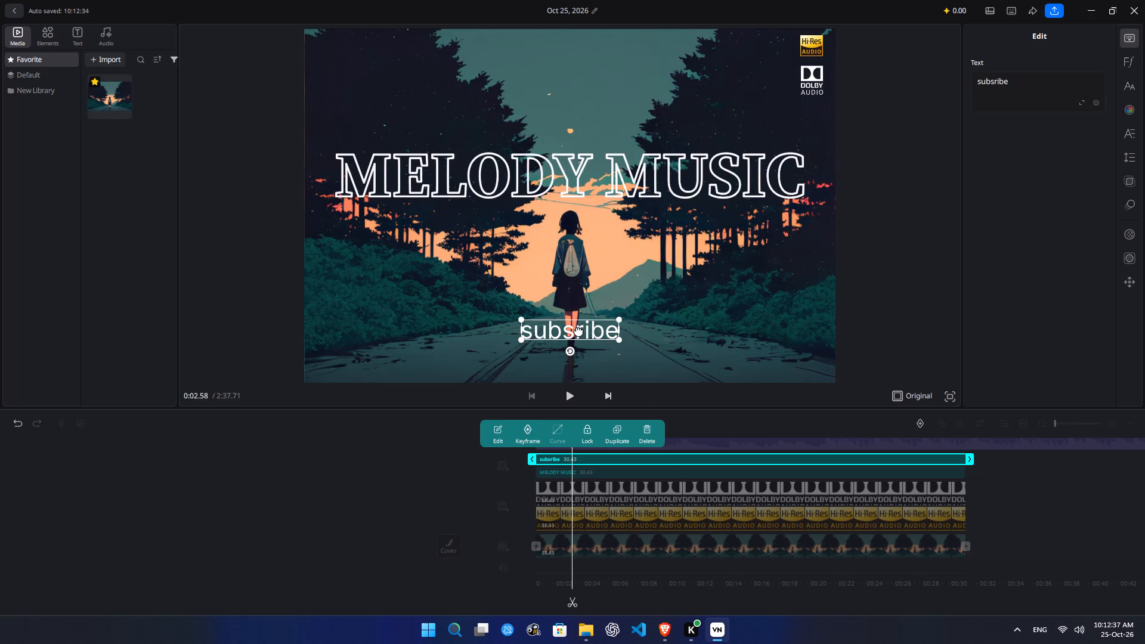
{"action": "left_click", "coordinate": [998, 77]}
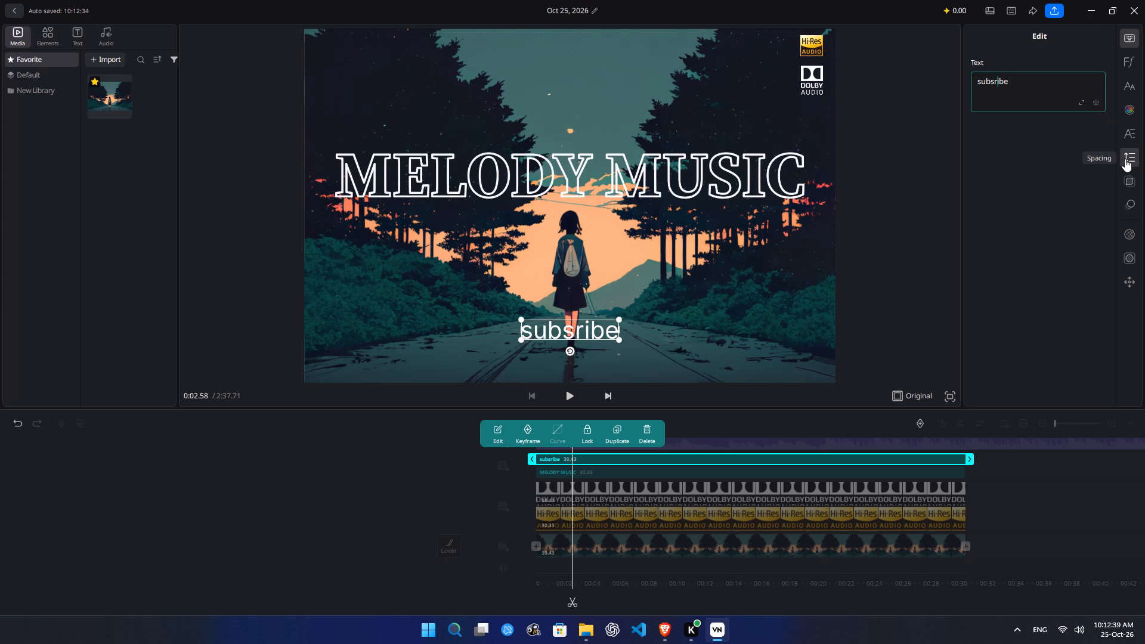
{"action": "key", "text": "Left"}
{"action": "key", "text": "c"}
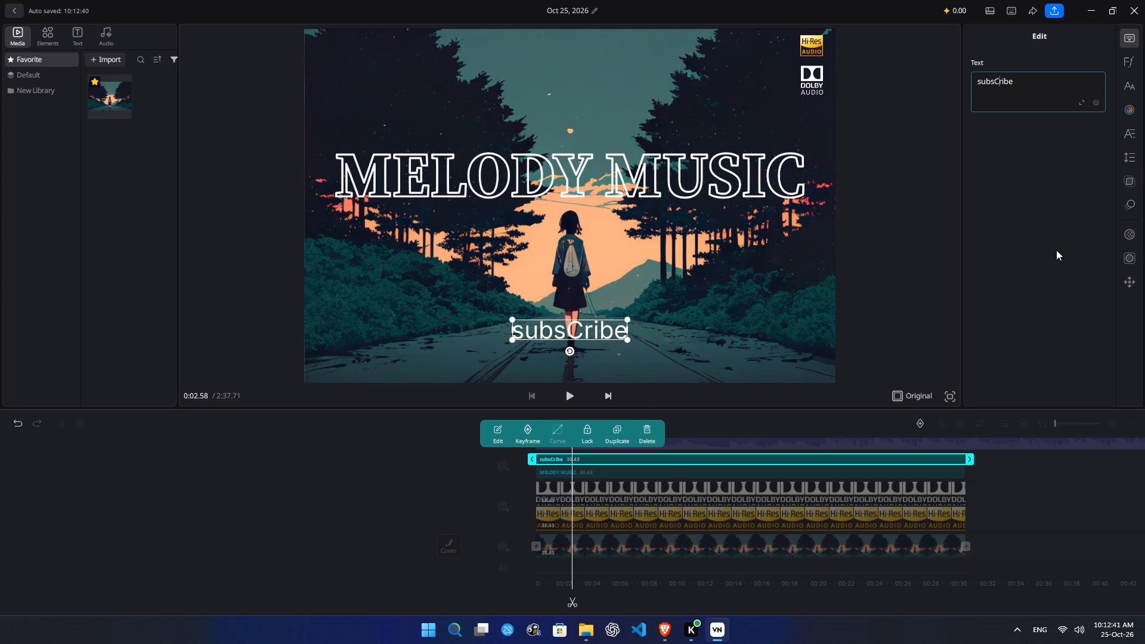
{"action": "key", "text": "BackSpace"}
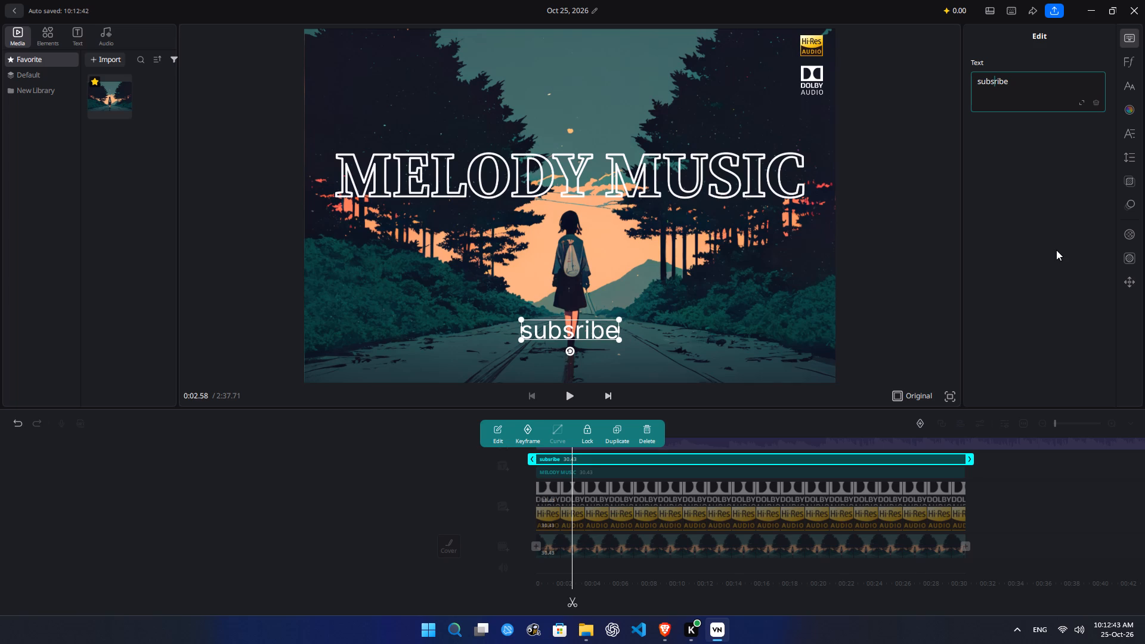
{"action": "key", "text": "shift+c"}
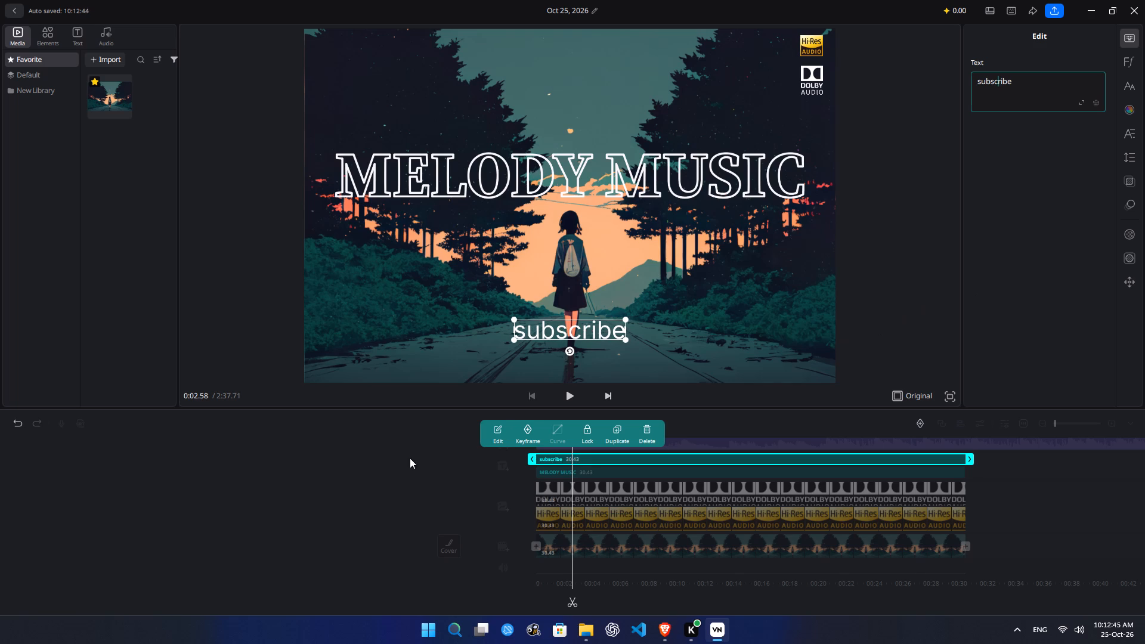
{"action": "left_click", "coordinate": [330, 484]}
Try the Bold, Extra Bold Italic, Black Italic and Medium Italic fonts on the "subscribe" text, settling on SemiBold.
{"action": "left_click", "coordinate": [599, 333]}
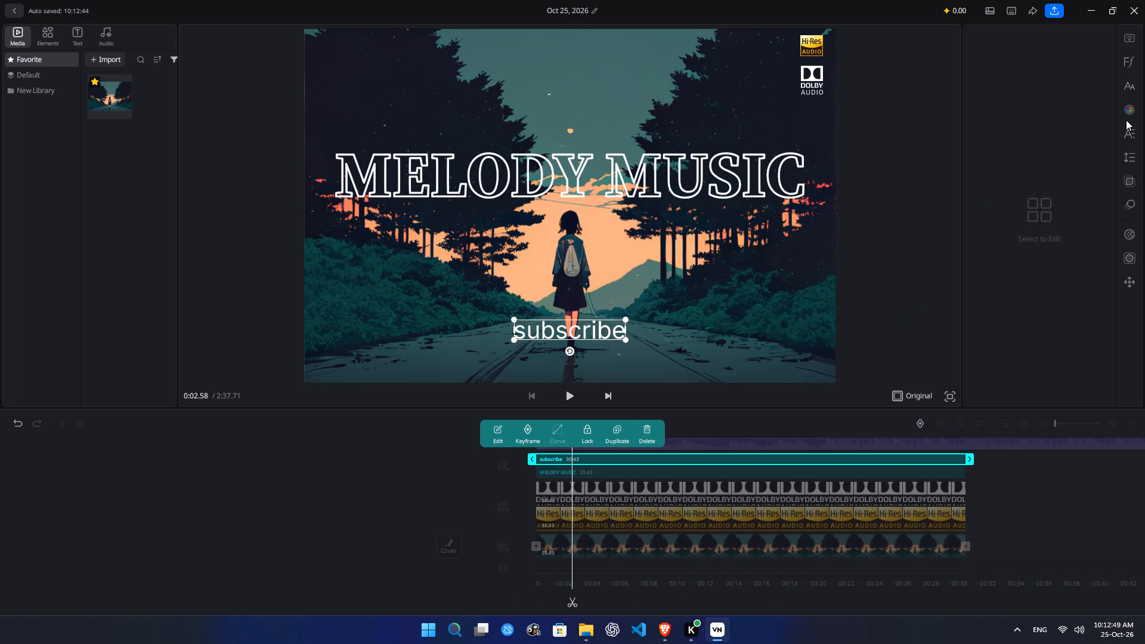
{"action": "left_click", "coordinate": [1126, 87]}
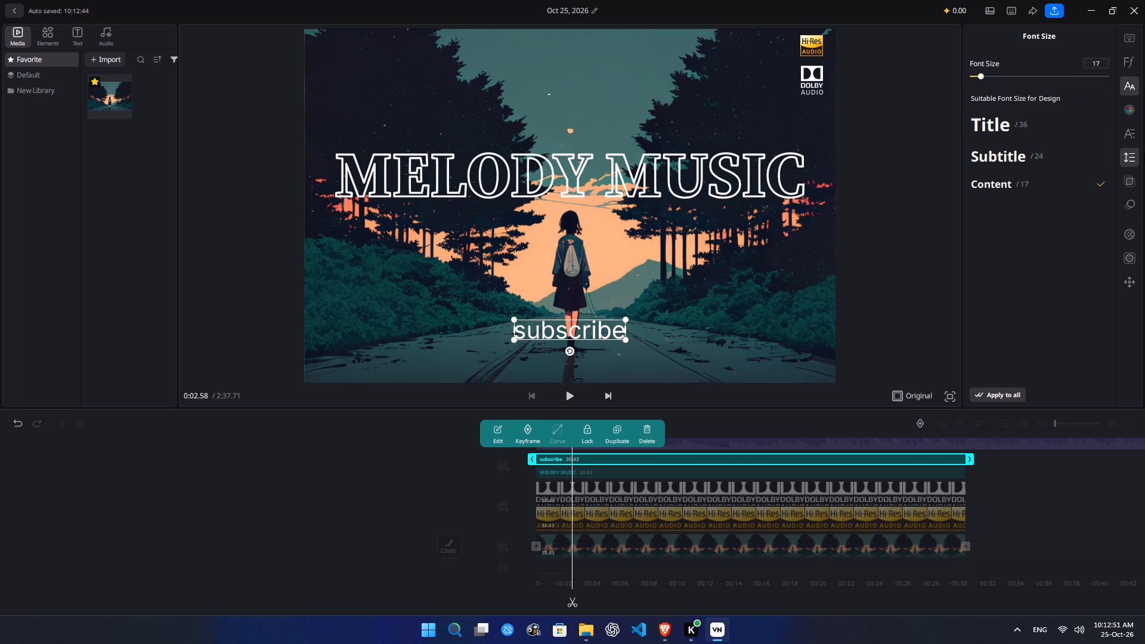
{"action": "left_click", "coordinate": [1132, 63]}
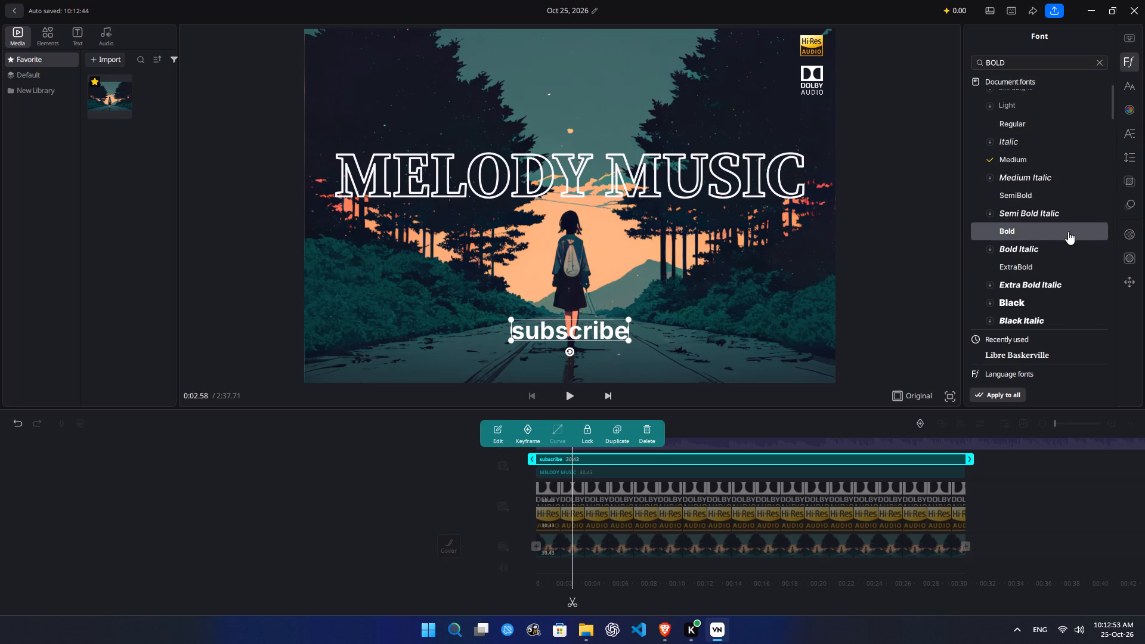
{"action": "left_click", "coordinate": [1063, 236]}
{"action": "left_click", "coordinate": [1063, 290]}
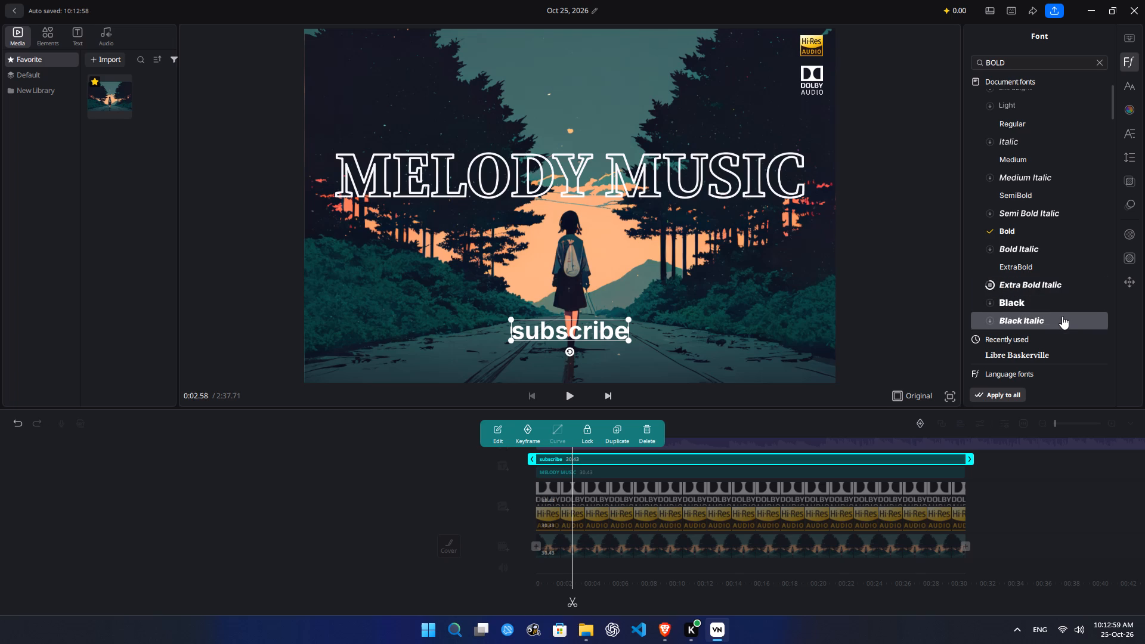
{"action": "left_click", "coordinate": [1062, 316]}
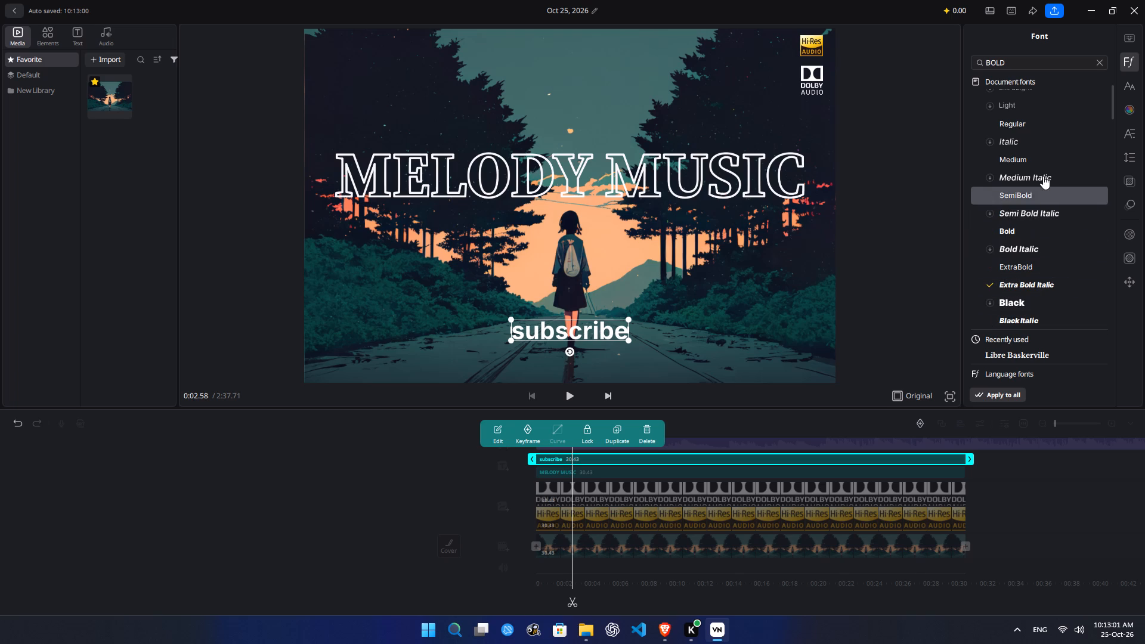
{"action": "left_click", "coordinate": [1043, 176]}
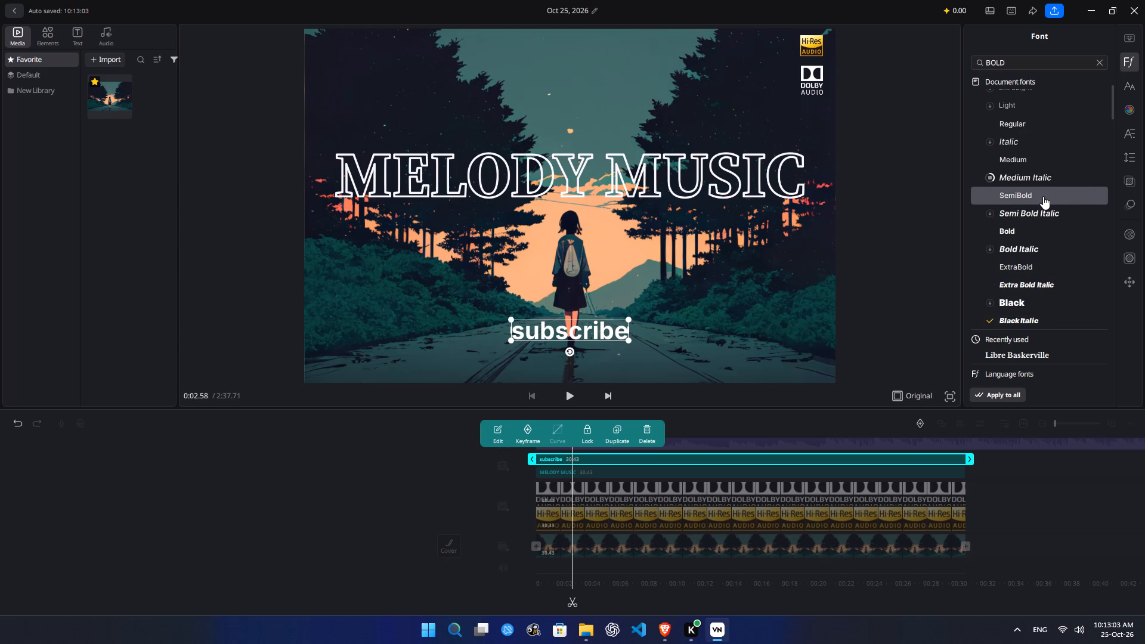
{"action": "left_click", "coordinate": [1047, 197]}
{"action": "left_click", "coordinate": [295, 500]}
Give the "subscribe" text the black-with-white-outline style, with text opacity 0, stroke opacity 100 and stroke size 4.
{"action": "left_click", "coordinate": [602, 333]}
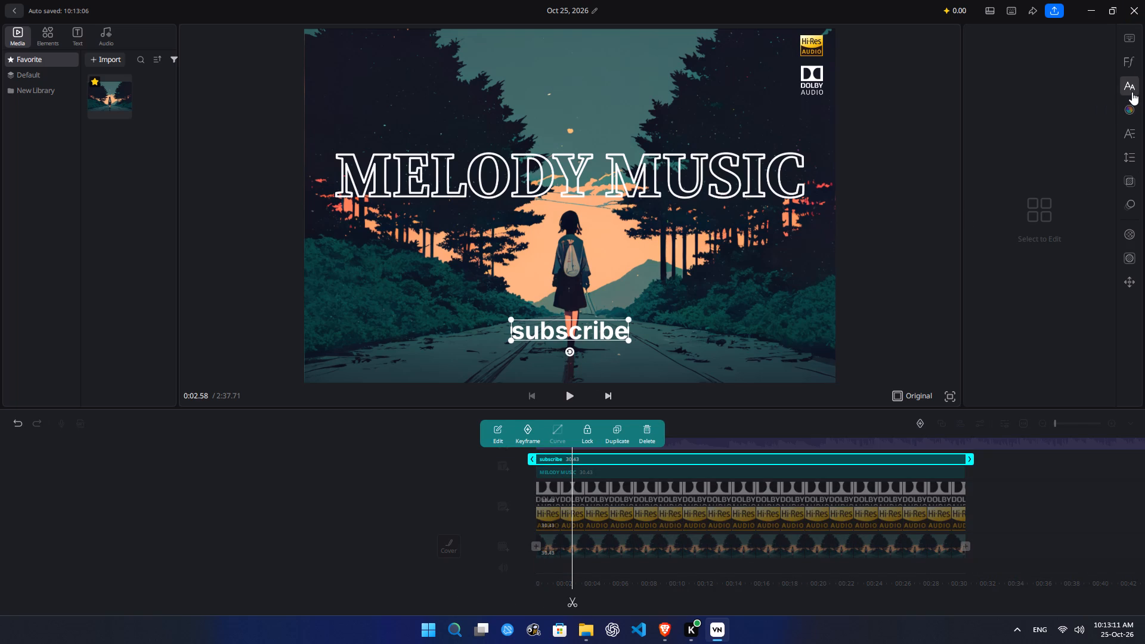
{"action": "left_click", "coordinate": [1132, 92]}
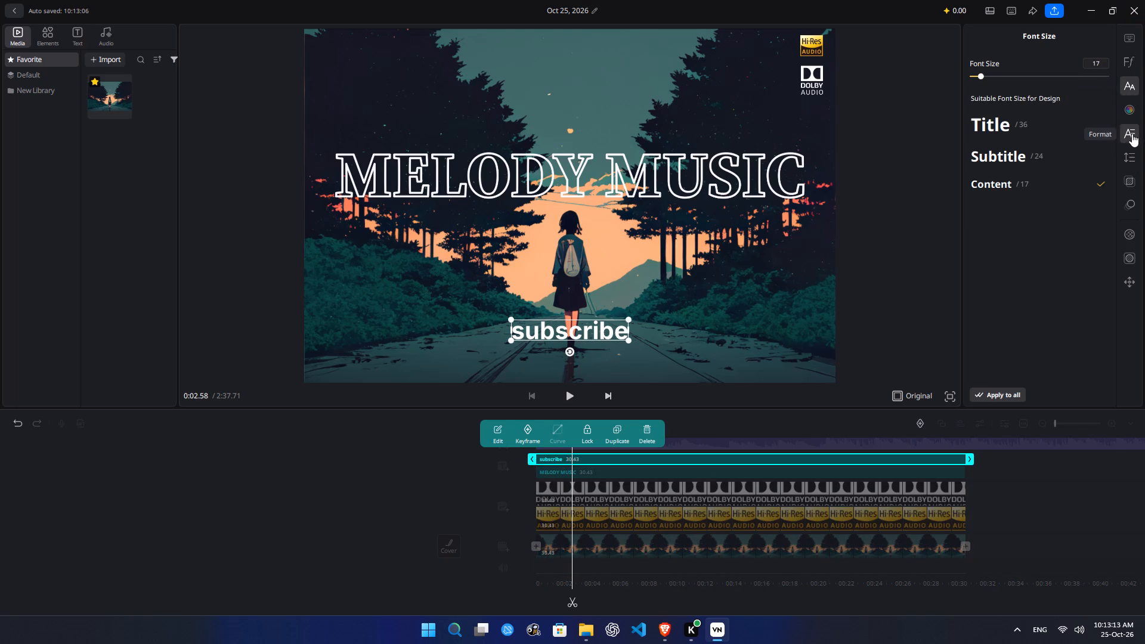
{"action": "left_click", "coordinate": [1129, 116]}
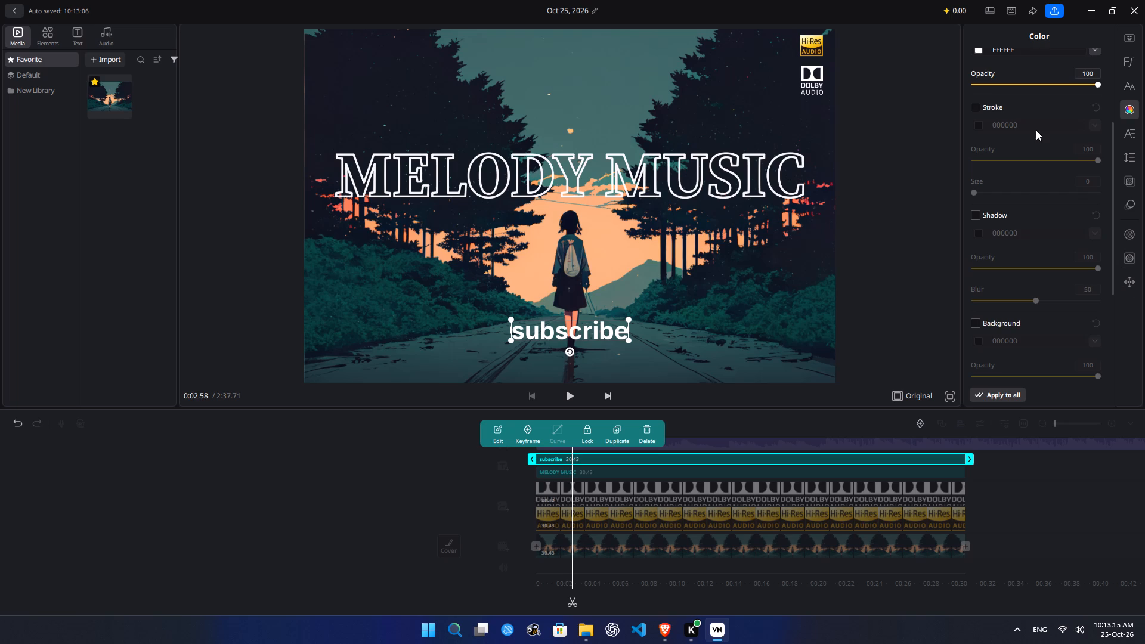
{"action": "scroll", "coordinate": [1051, 127], "scroll_direction": "up", "scroll_amount": 6}
{"action": "scroll", "coordinate": [1051, 138], "scroll_direction": "down", "scroll_amount": 1}
{"action": "scroll", "coordinate": [1051, 138], "scroll_direction": "up", "scroll_amount": 2}
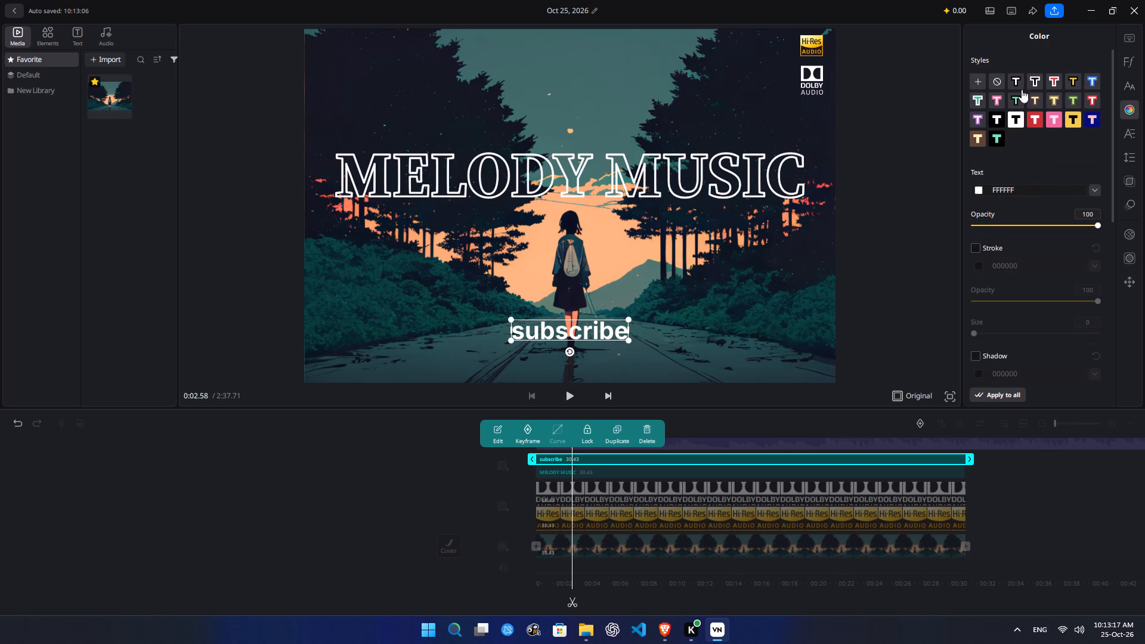
{"action": "left_click", "coordinate": [1035, 80]}
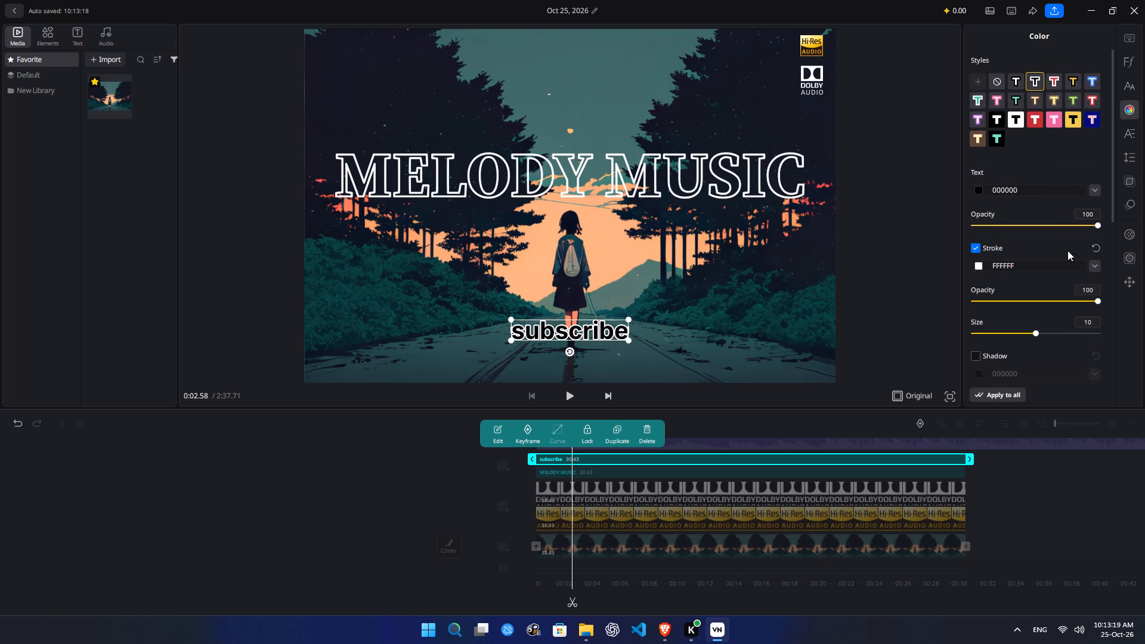
{"action": "left_click_drag", "start_coordinate": [1081, 225], "coordinate": [961, 233]}
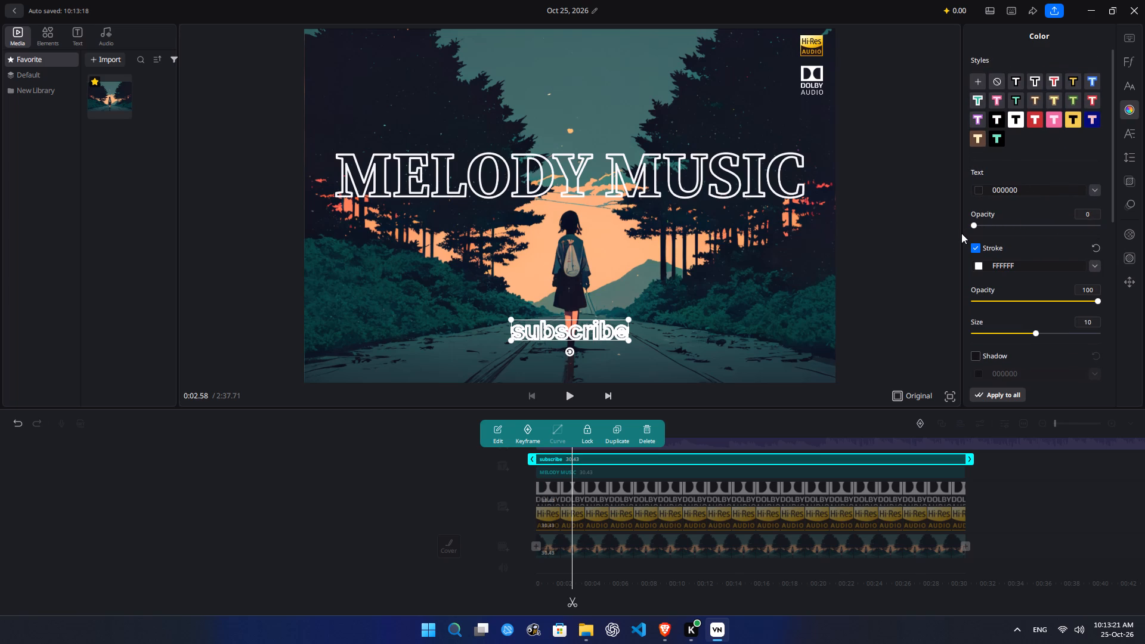
{"action": "left_click_drag", "start_coordinate": [1097, 299], "coordinate": [1036, 305]}
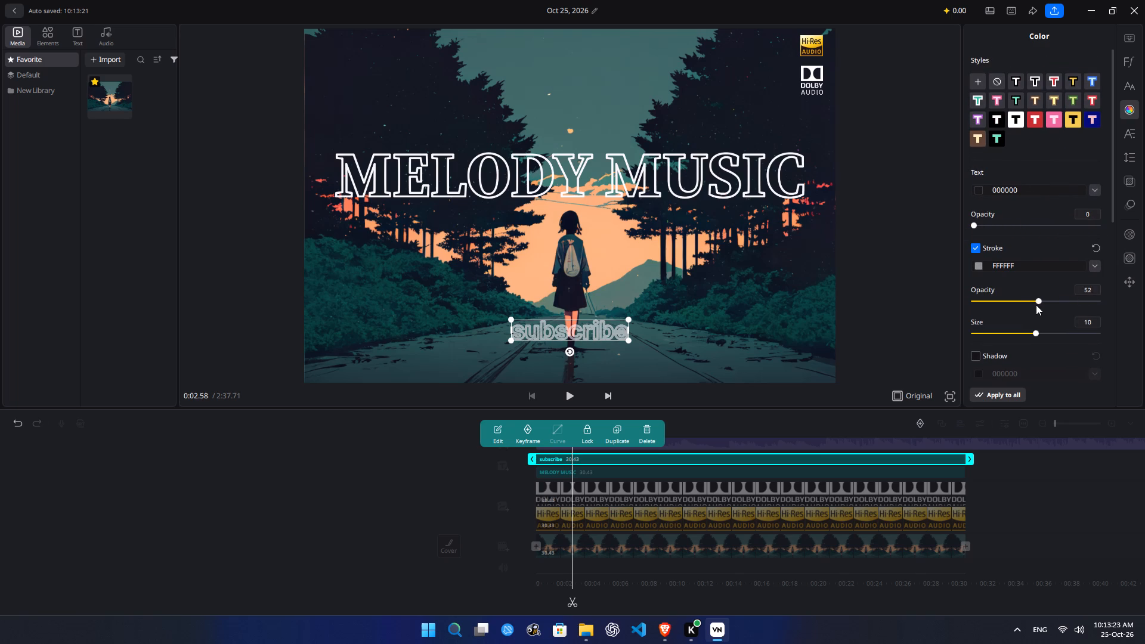
{"action": "left_click_drag", "start_coordinate": [1036, 305], "coordinate": [1137, 309]}
{"action": "left_click_drag", "start_coordinate": [1039, 334], "coordinate": [1010, 335]}
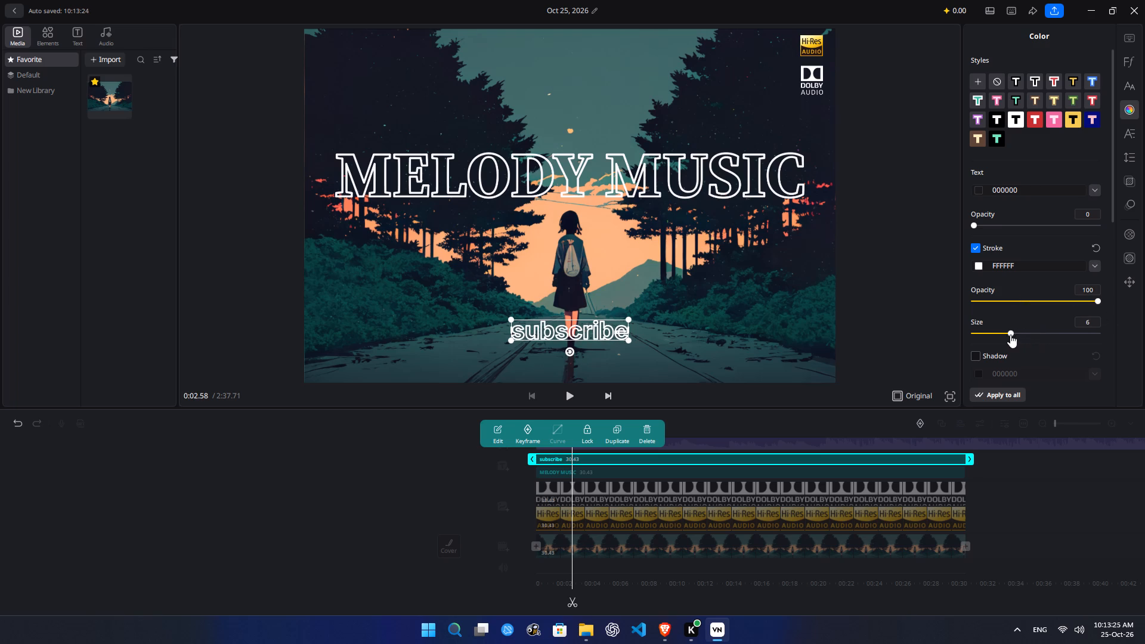
{"action": "left_click_drag", "start_coordinate": [1010, 335], "coordinate": [995, 338]}
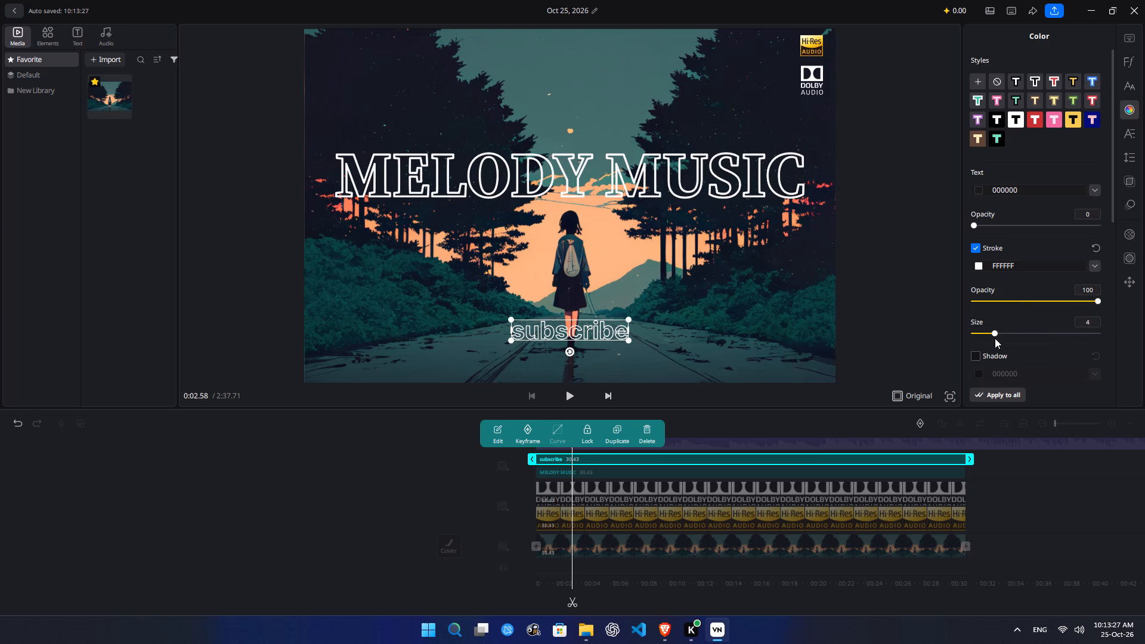
{"action": "left_click_drag", "start_coordinate": [995, 338], "coordinate": [996, 338]}
Add a black shadow to the "subscribe" text with blur 100 and reduce the shadow's opacity to below 54.
{"action": "scroll", "coordinate": [1012, 356], "scroll_direction": "down", "scroll_amount": 1}
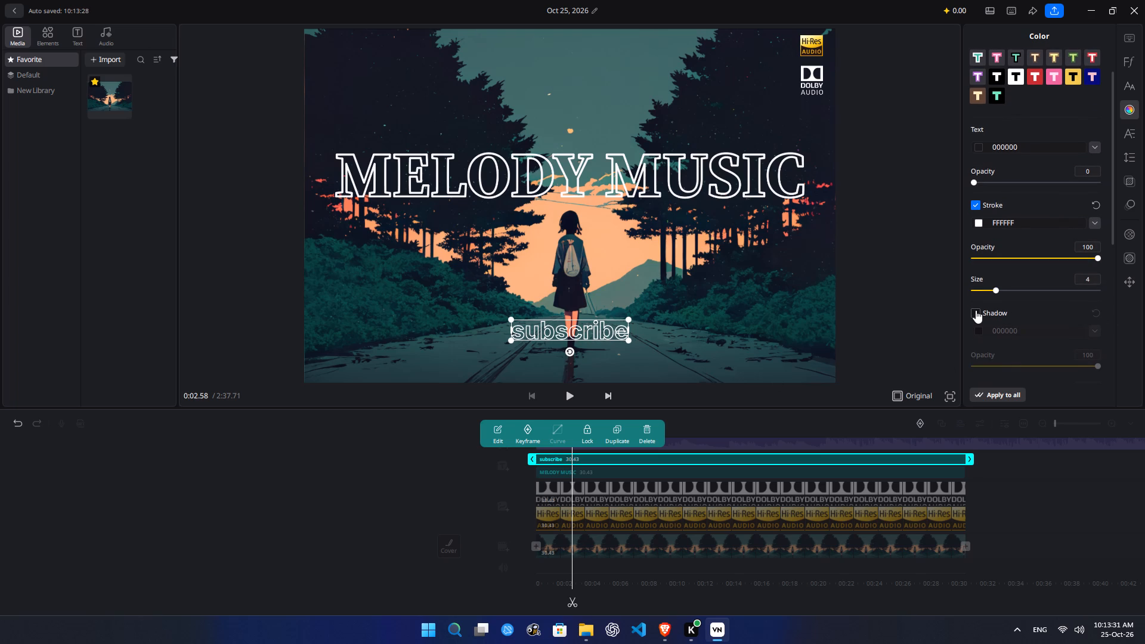
{"action": "left_click", "coordinate": [976, 310]}
{"action": "scroll", "coordinate": [1039, 333], "scroll_direction": "down", "scroll_amount": 3}
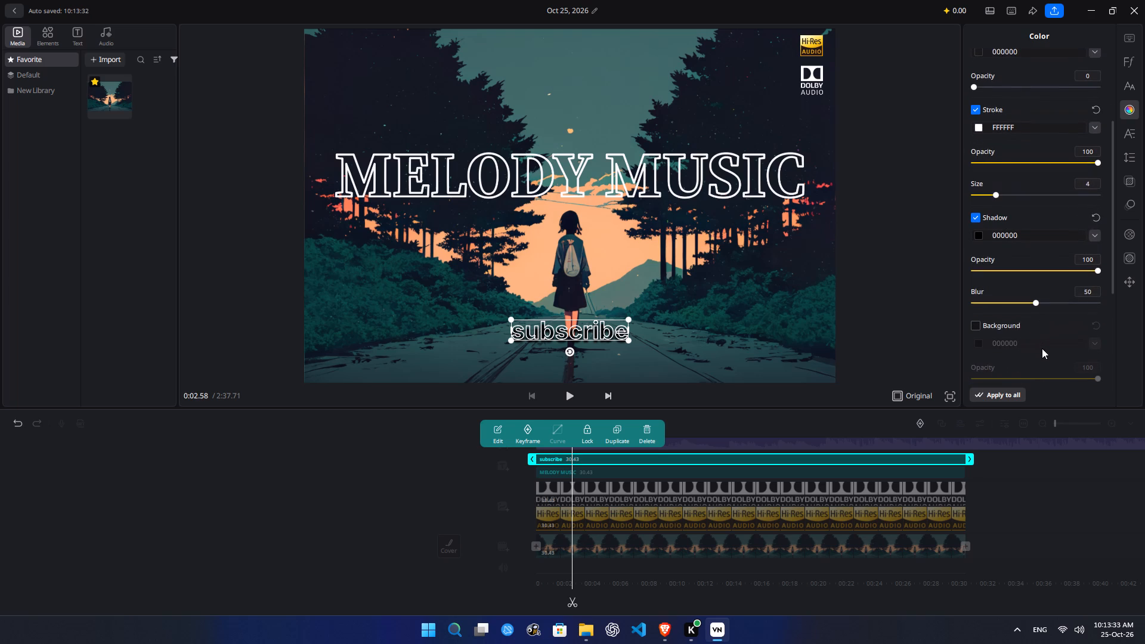
{"action": "left_click_drag", "start_coordinate": [1036, 303], "coordinate": [1023, 317]}
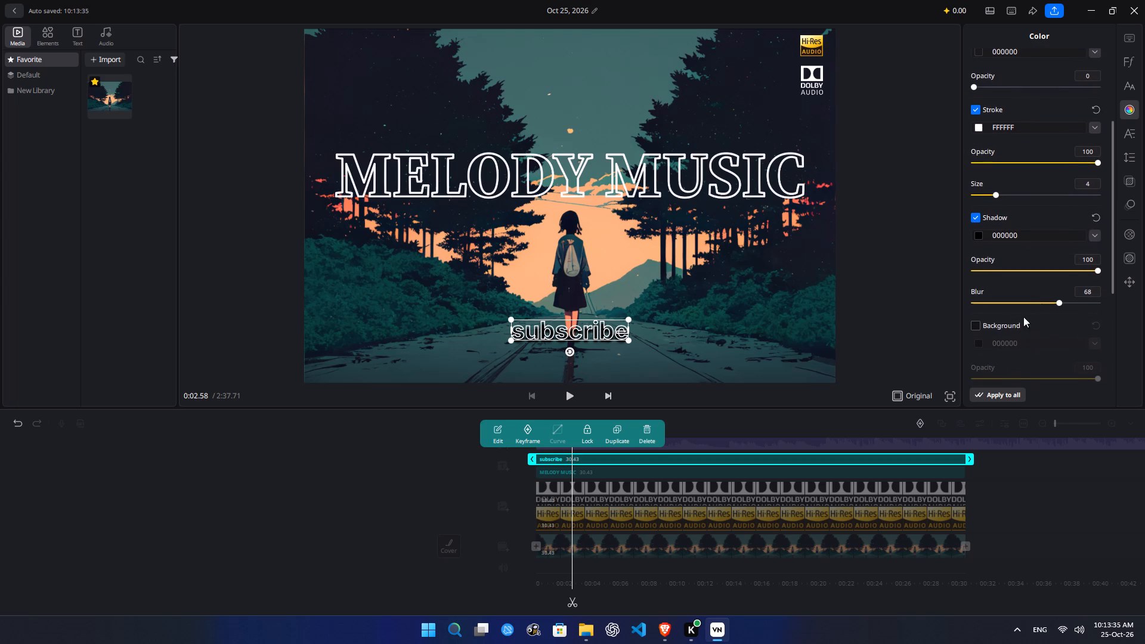
{"action": "left_click_drag", "start_coordinate": [1023, 317], "coordinate": [1144, 301]}
{"action": "left_click_drag", "start_coordinate": [1062, 295], "coordinate": [1102, 295]}
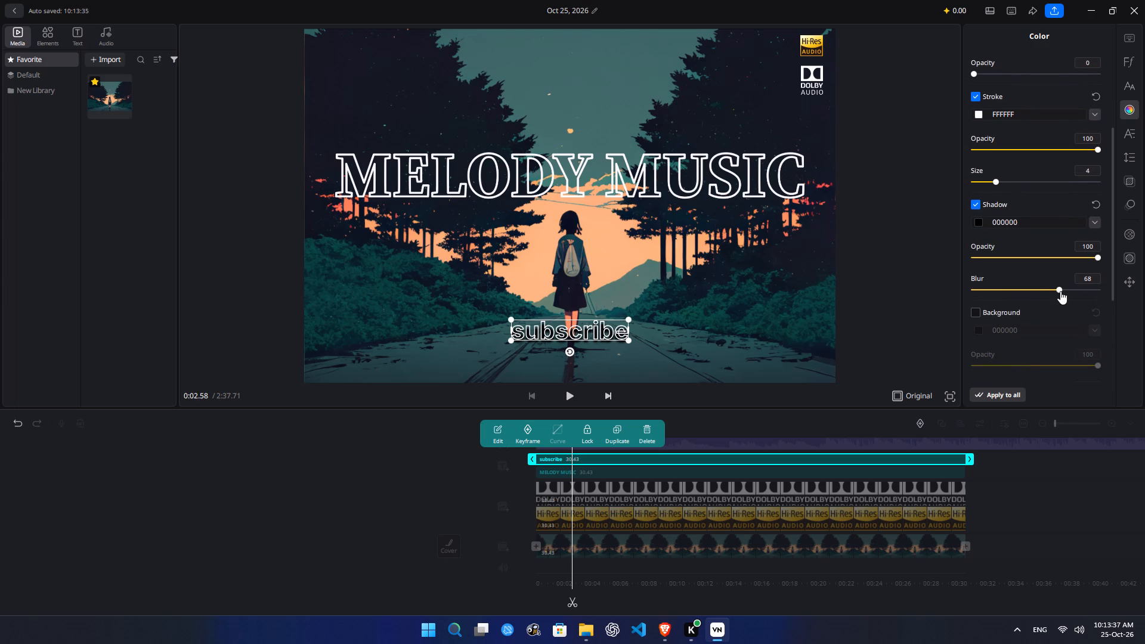
{"action": "left_click_drag", "start_coordinate": [1060, 291], "coordinate": [1124, 291]}
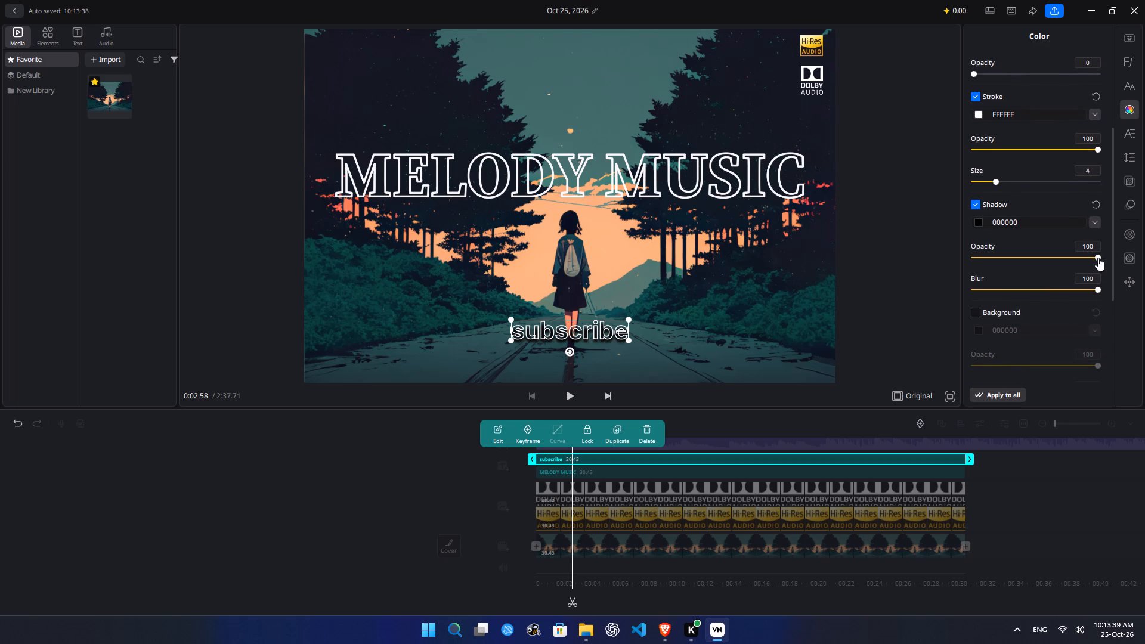
{"action": "left_click_drag", "start_coordinate": [1098, 258], "coordinate": [1033, 260]}
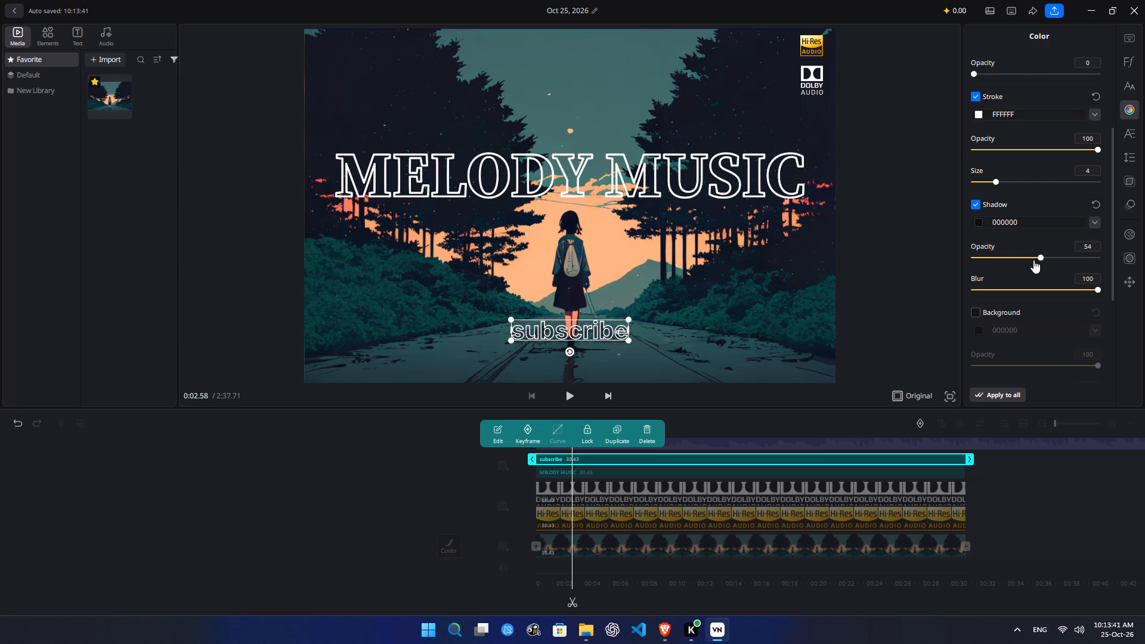
{"action": "left_click_drag", "start_coordinate": [1033, 260], "coordinate": [1015, 264]}
{"action": "left_click", "coordinate": [445, 485]}
Move the "subscribe" text down to the bottom edge of the video frame, below the backpacker's feet.
{"action": "left_click", "coordinate": [585, 333]}
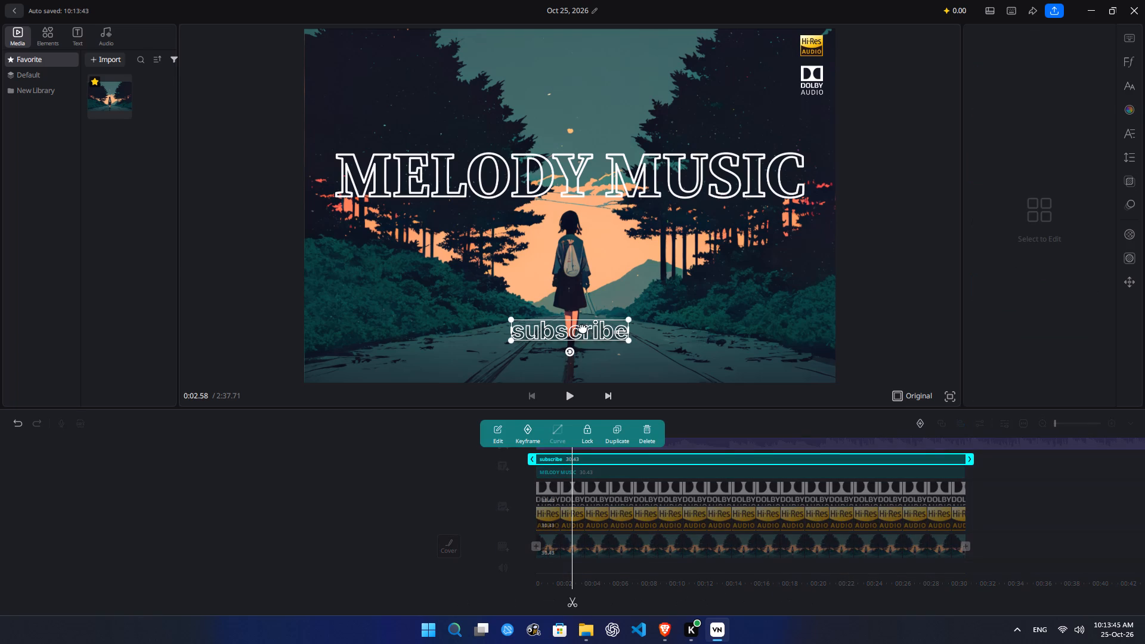
{"action": "left_click_drag", "start_coordinate": [593, 336], "coordinate": [595, 369]}
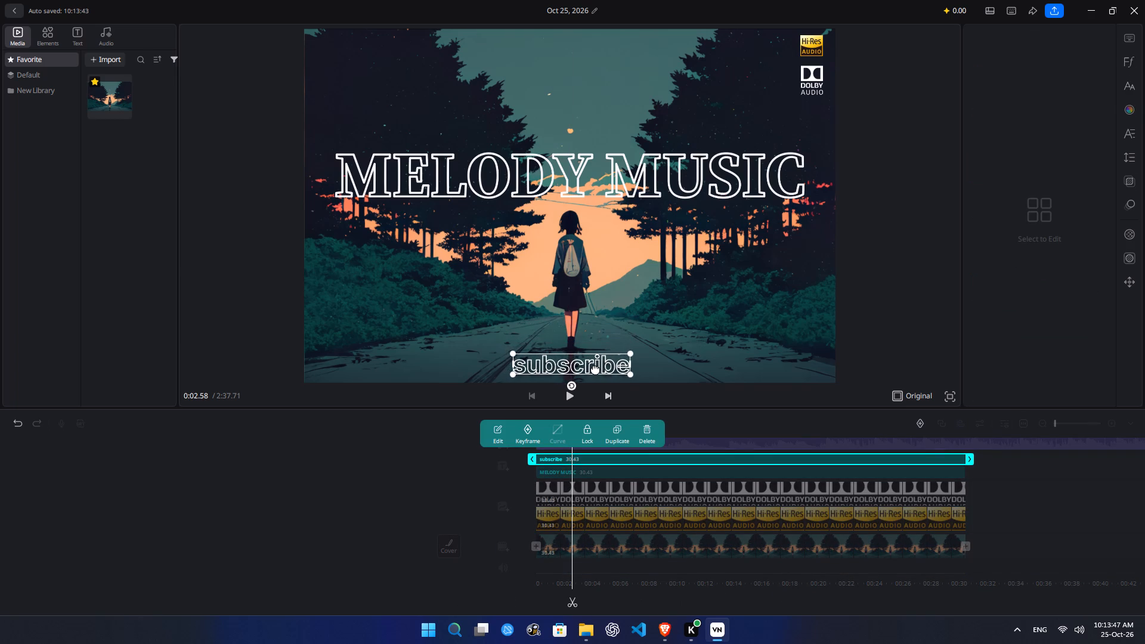
Nudge the "subscribe" text slightly up and left so it sits centred at the bottom of the frame.
{"action": "left_click_drag", "start_coordinate": [595, 369], "coordinate": [593, 368]}
{"action": "left_click", "coordinate": [404, 454]}
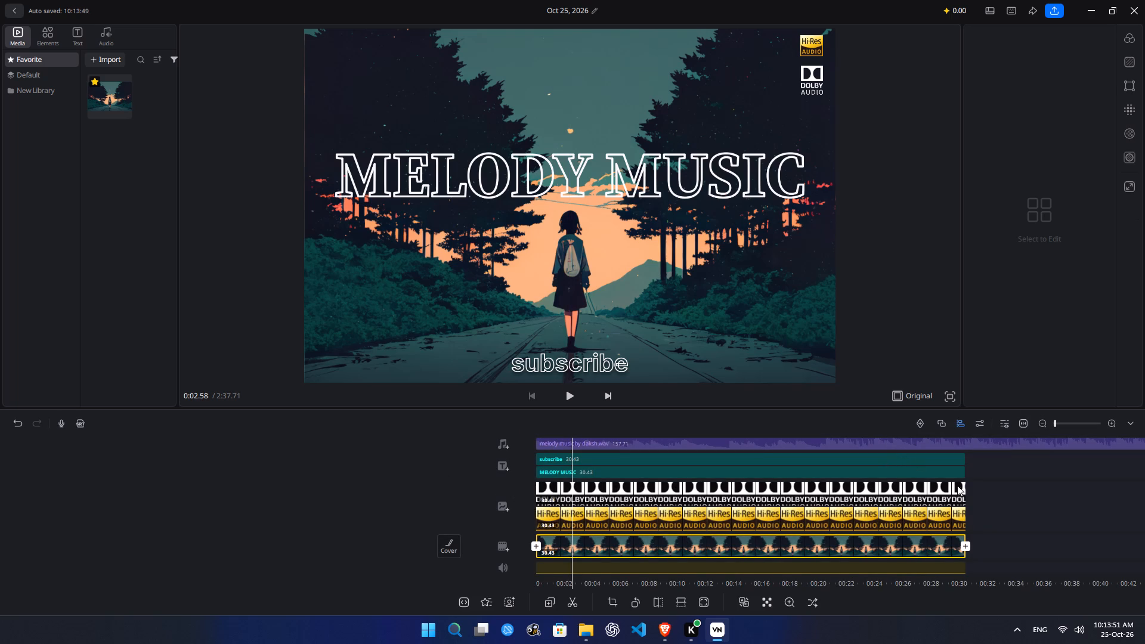
Try the Frame caption animation on the "subscribe" text, settling on the "Line by..." animation with a 0.2 duration.
{"action": "left_click_drag", "start_coordinate": [995, 555], "coordinate": [893, 526]}
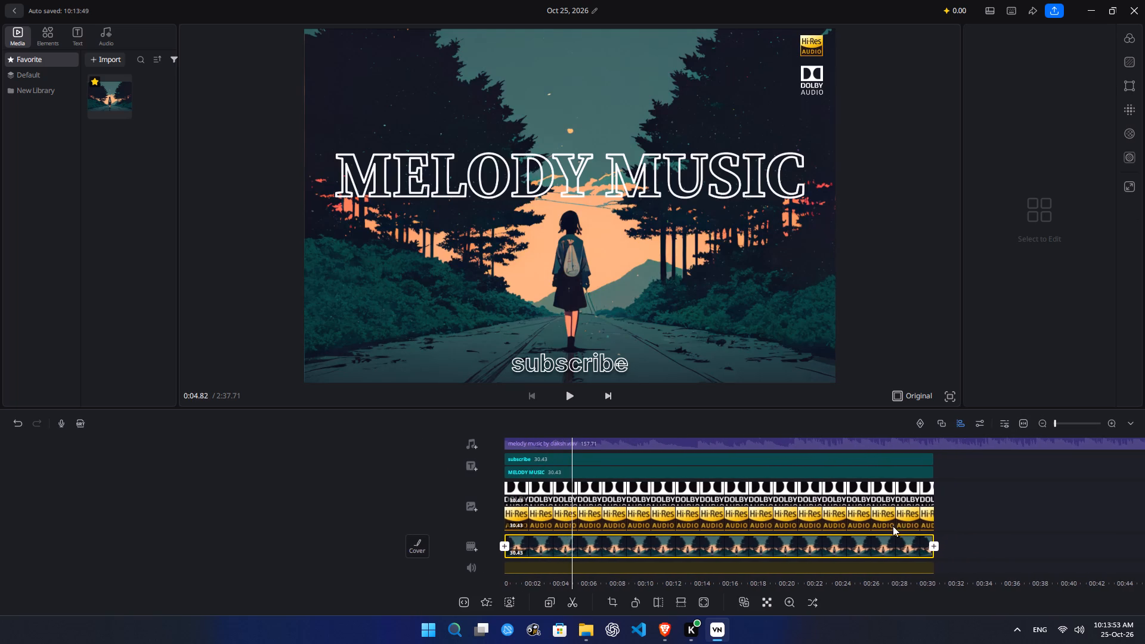
{"action": "left_click_drag", "start_coordinate": [893, 526], "coordinate": [963, 521]}
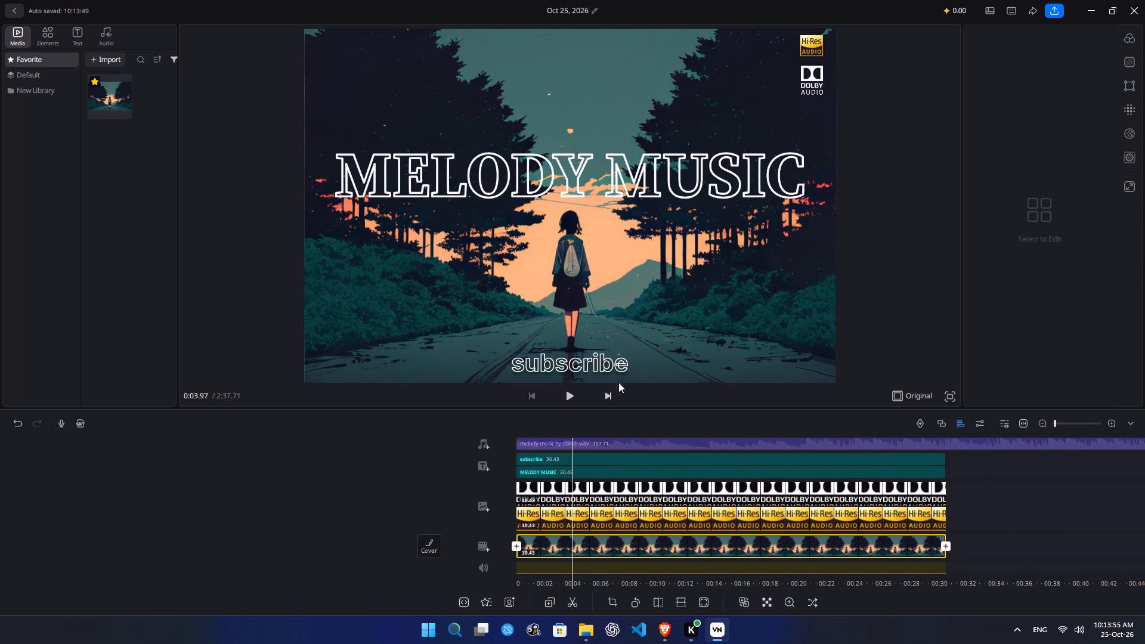
{"action": "left_click", "coordinate": [583, 359]}
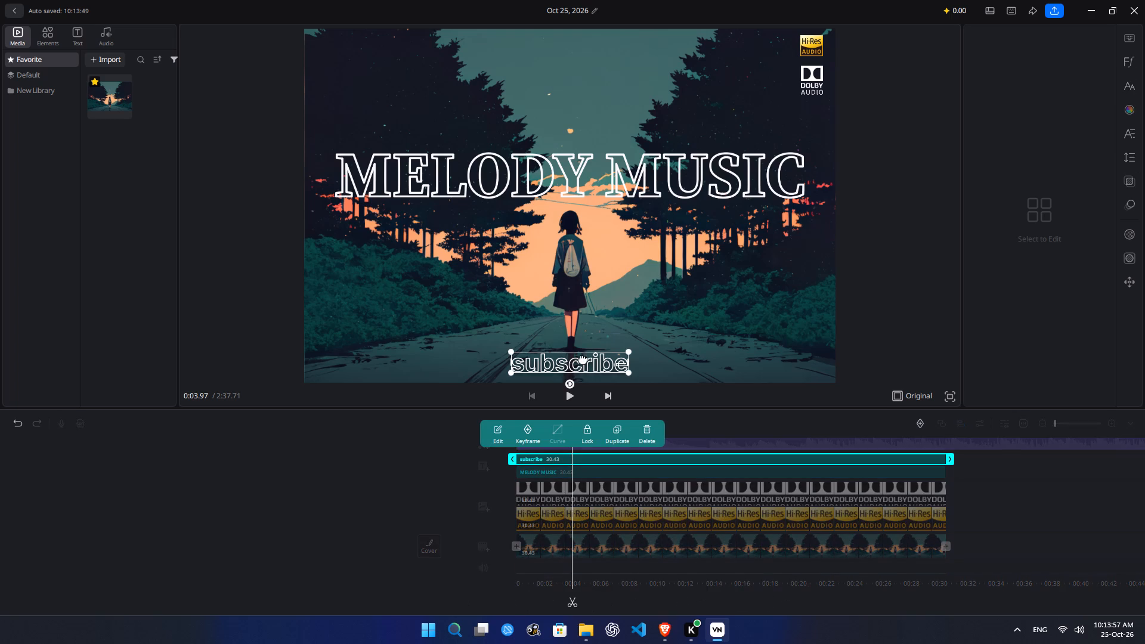
{"action": "left_click", "coordinate": [1132, 203]}
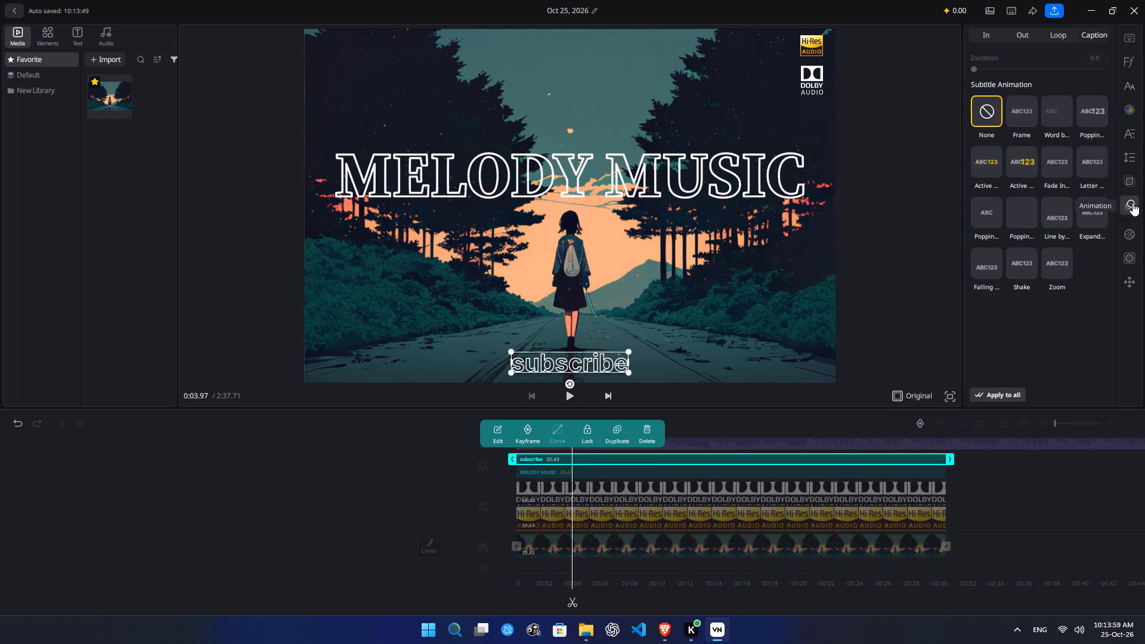
{"action": "left_click", "coordinate": [1022, 118]}
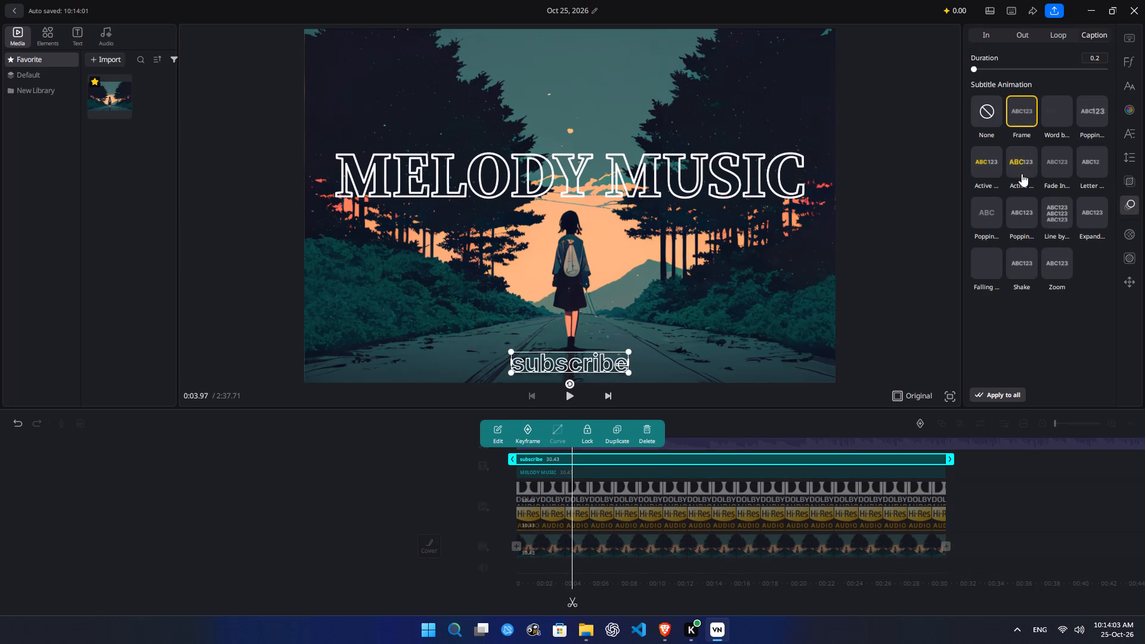
{"action": "left_click", "coordinate": [1059, 215]}
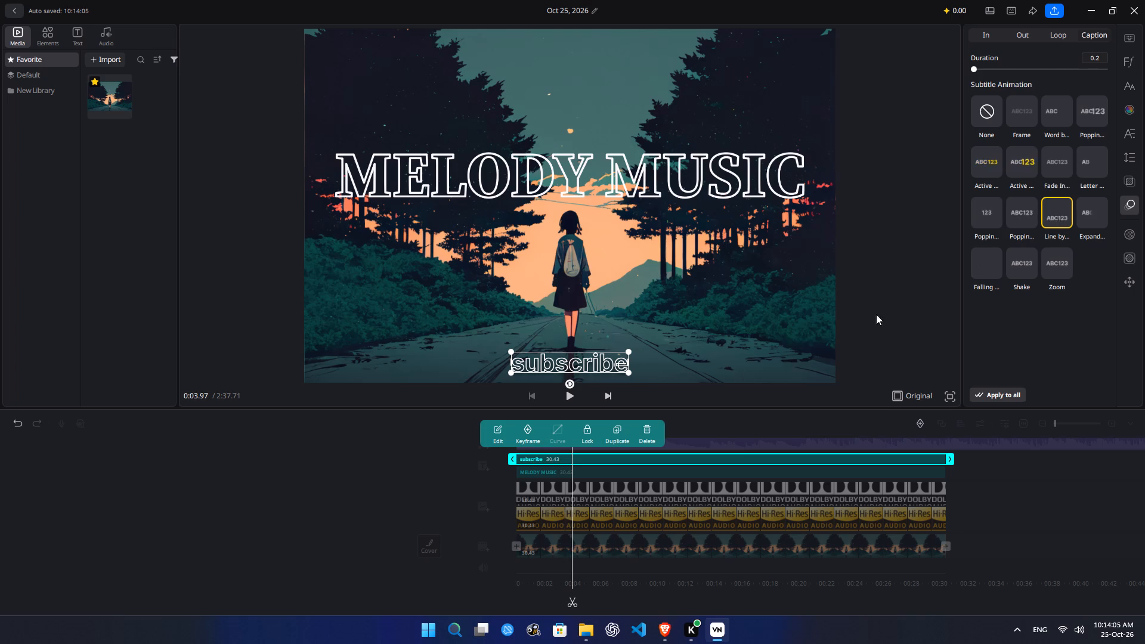
{"action": "left_click", "coordinate": [423, 451]}
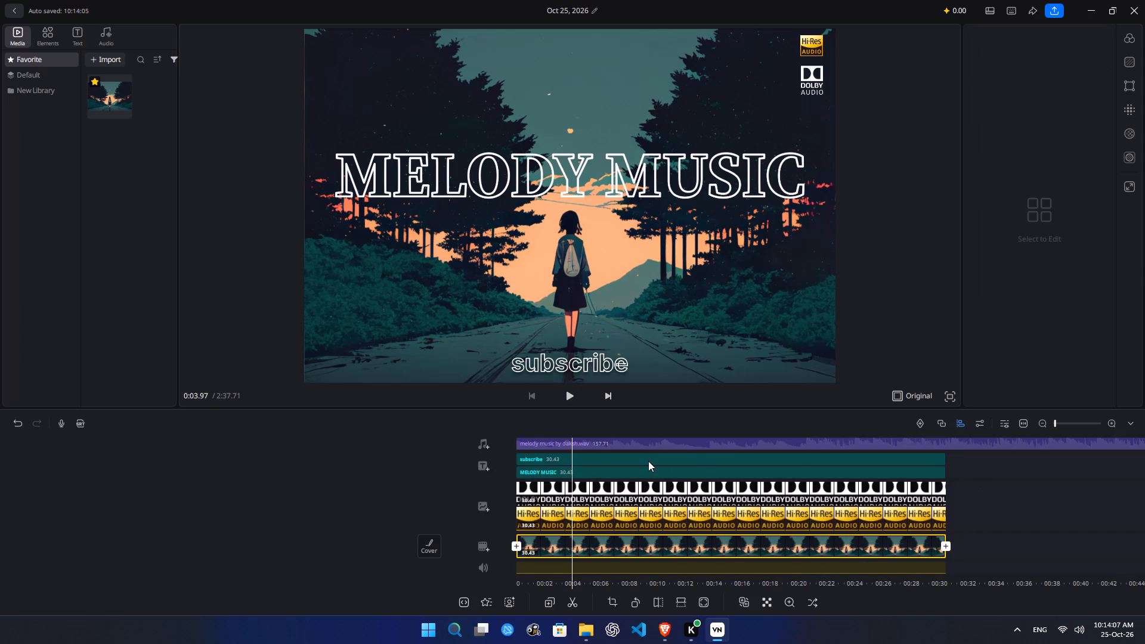
Shift the "subscribe" clip along the timeline so it starts at about 1.7 seconds.
{"action": "left_click", "coordinate": [648, 460]}
{"action": "left_click_drag", "start_coordinate": [645, 460], "coordinate": [668, 460]}
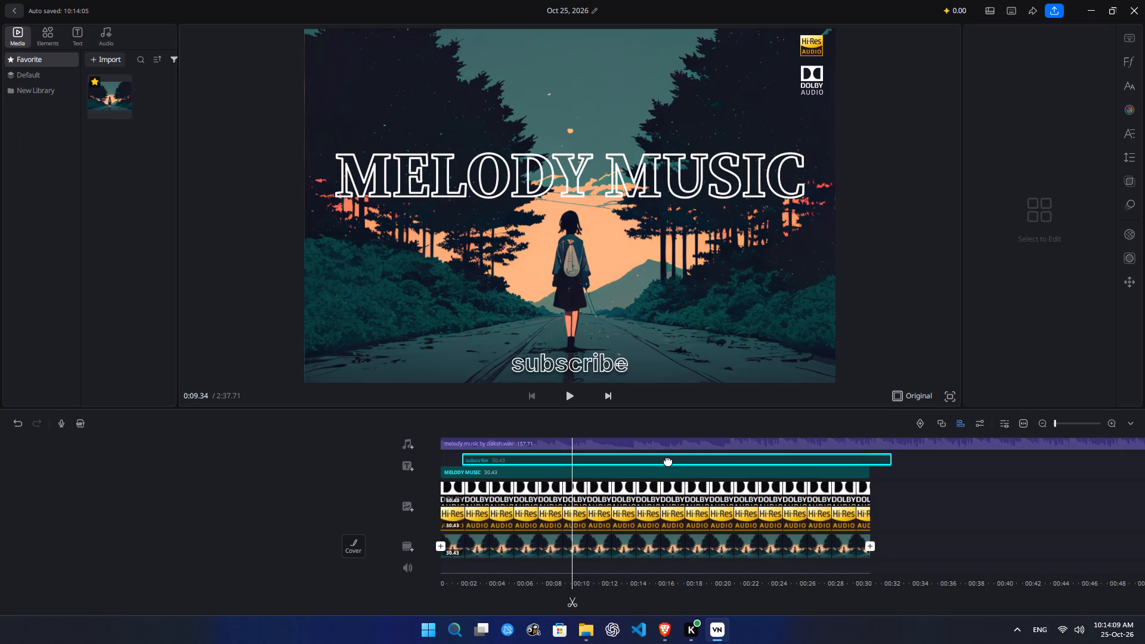
{"action": "left_click_drag", "start_coordinate": [668, 460], "coordinate": [670, 460]}
{"action": "left_click", "coordinate": [923, 499]}
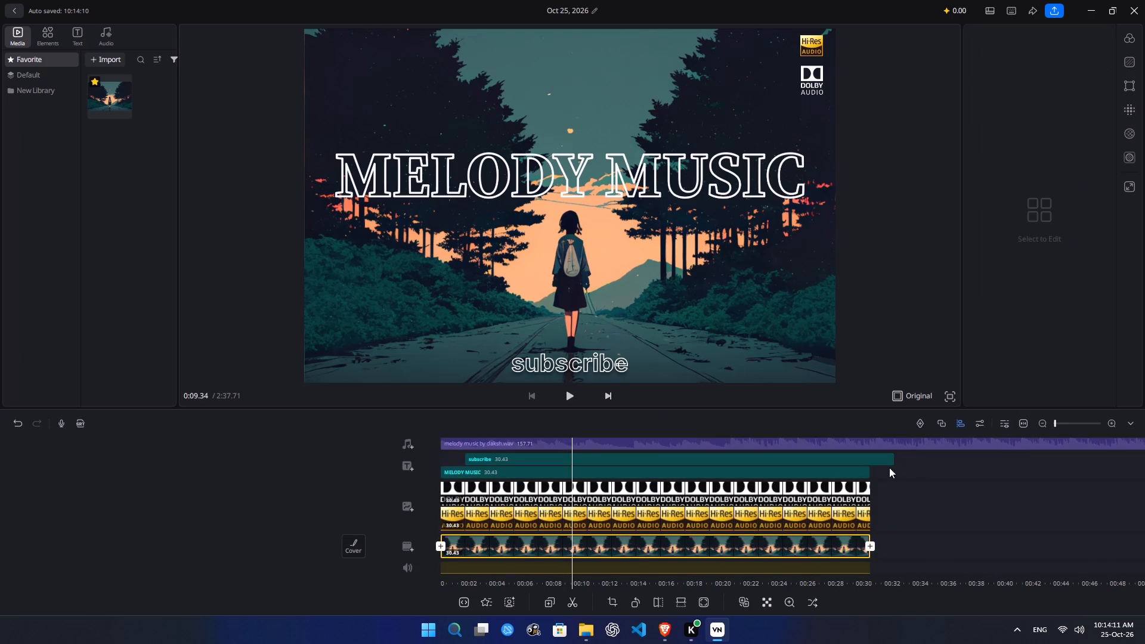
Trim the end of the "subscribe" clip to 28.70 seconds, in line with the end of the other overlays.
{"action": "left_click", "coordinate": [887, 463]}
{"action": "left_click_drag", "start_coordinate": [581, 459], "coordinate": [559, 459]}
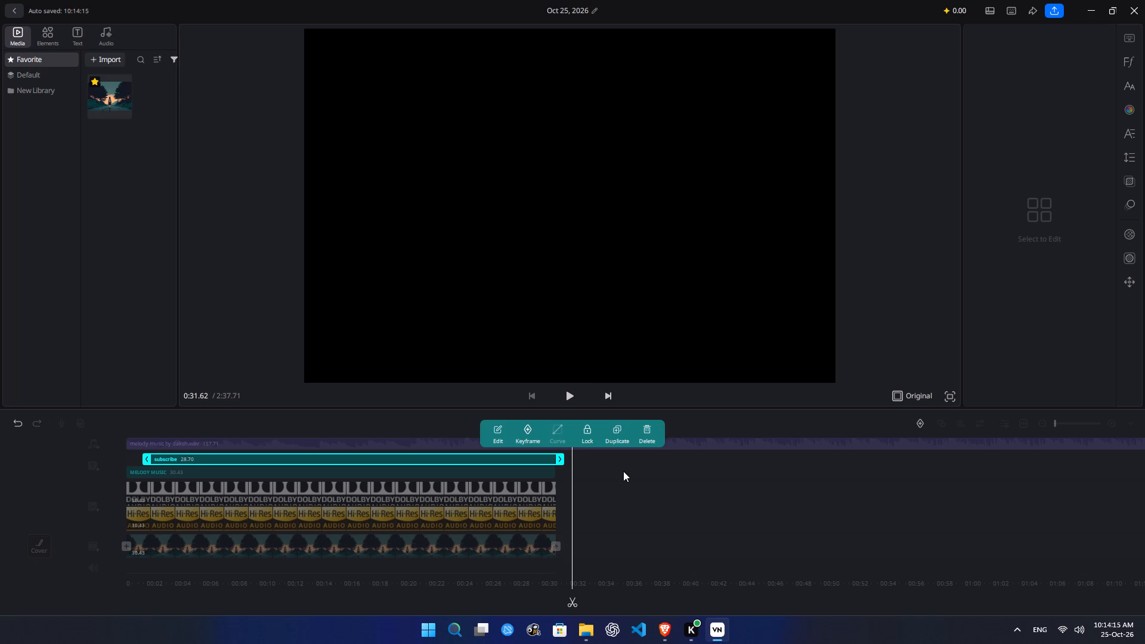
{"action": "left_click", "coordinate": [623, 471]}
{"action": "left_click_drag", "start_coordinate": [613, 466], "coordinate": [698, 473]}
{"action": "left_click", "coordinate": [617, 473]}
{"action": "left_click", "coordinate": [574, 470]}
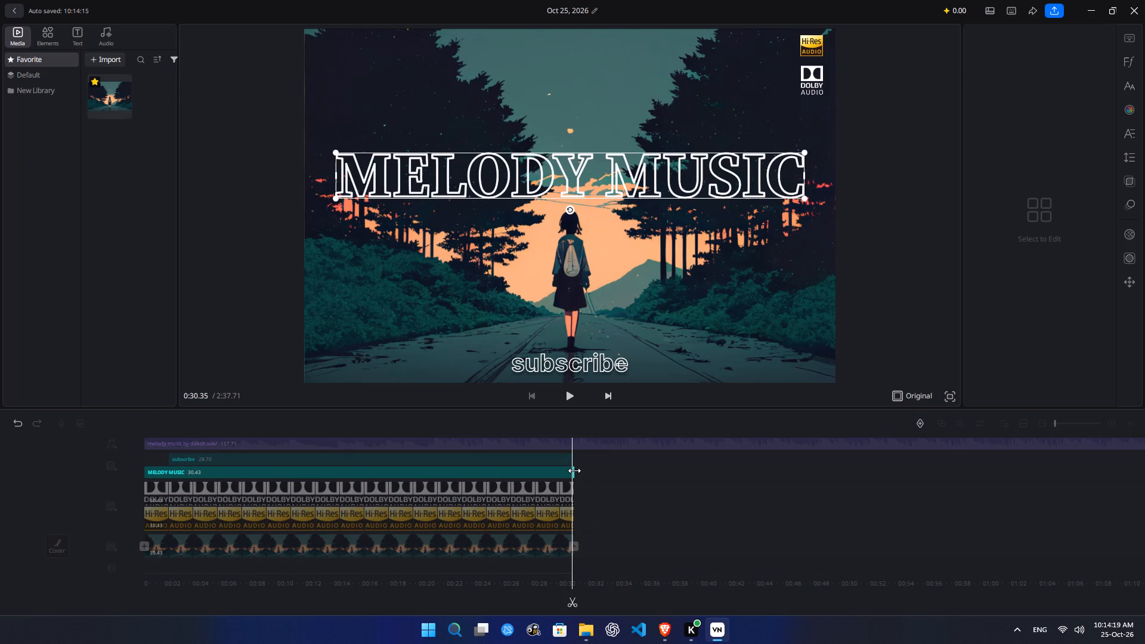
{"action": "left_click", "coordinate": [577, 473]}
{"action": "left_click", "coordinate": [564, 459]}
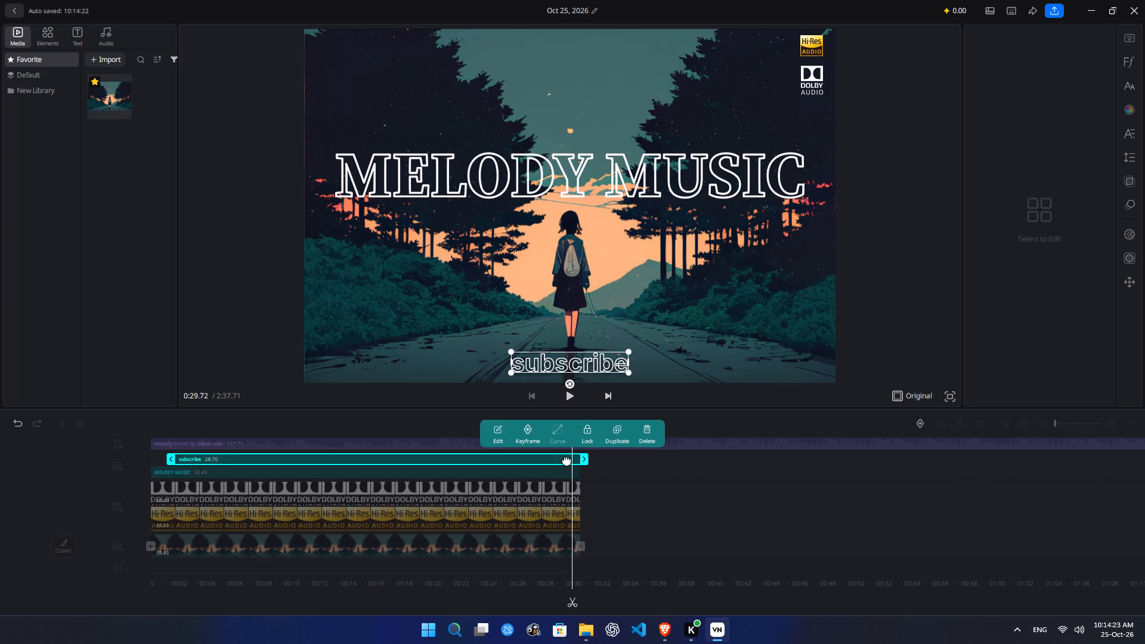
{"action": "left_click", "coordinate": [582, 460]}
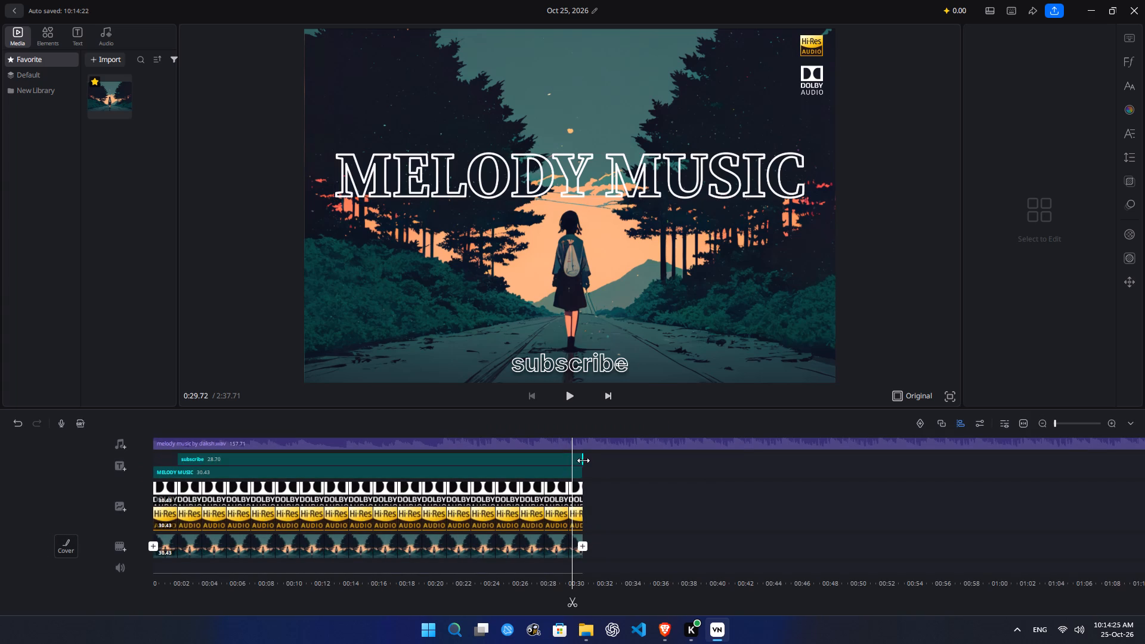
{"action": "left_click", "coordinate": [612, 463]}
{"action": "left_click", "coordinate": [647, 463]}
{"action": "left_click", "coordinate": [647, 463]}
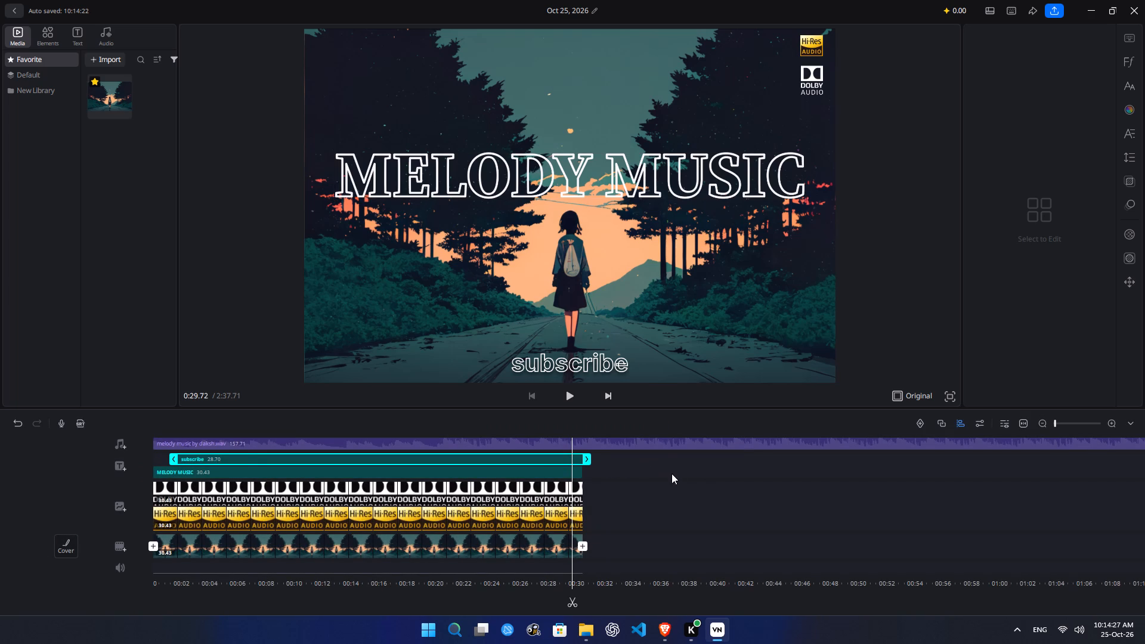
Return to the start of the timeline and play the video to check the "subscribe" text's appearance.
{"action": "left_click_drag", "start_coordinate": [671, 473], "coordinate": [835, 482]}
{"action": "left_click", "coordinate": [265, 460]}
{"action": "left_click", "coordinate": [240, 466]}
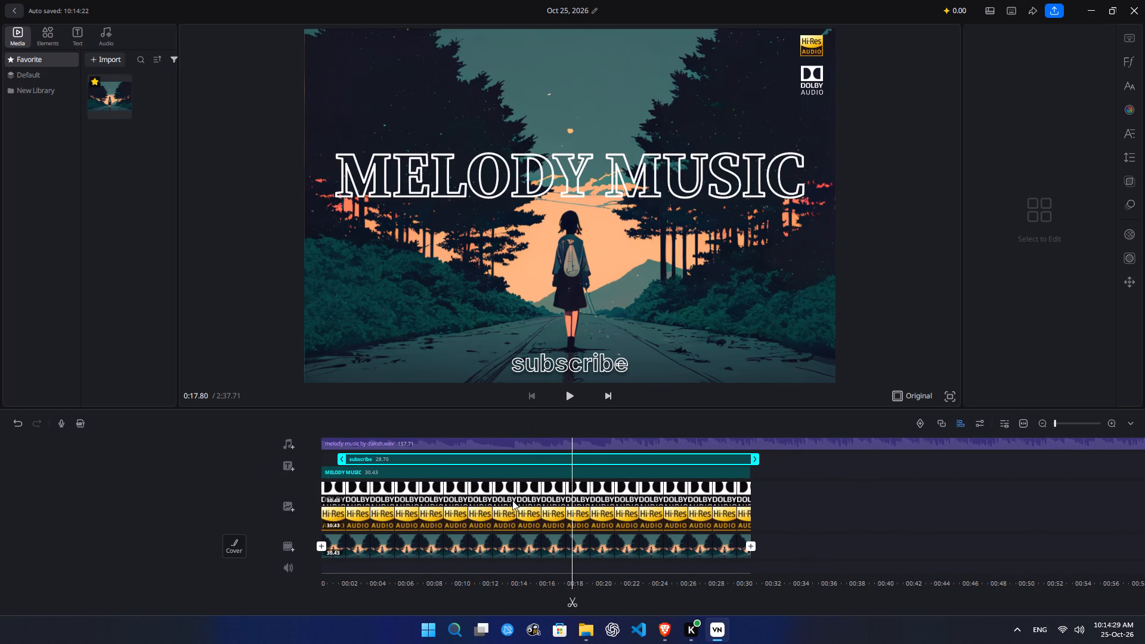
{"action": "left_click_drag", "start_coordinate": [792, 496], "coordinate": [1005, 496]}
{"action": "left_click", "coordinate": [442, 490]}
{"action": "left_click", "coordinate": [567, 402]}
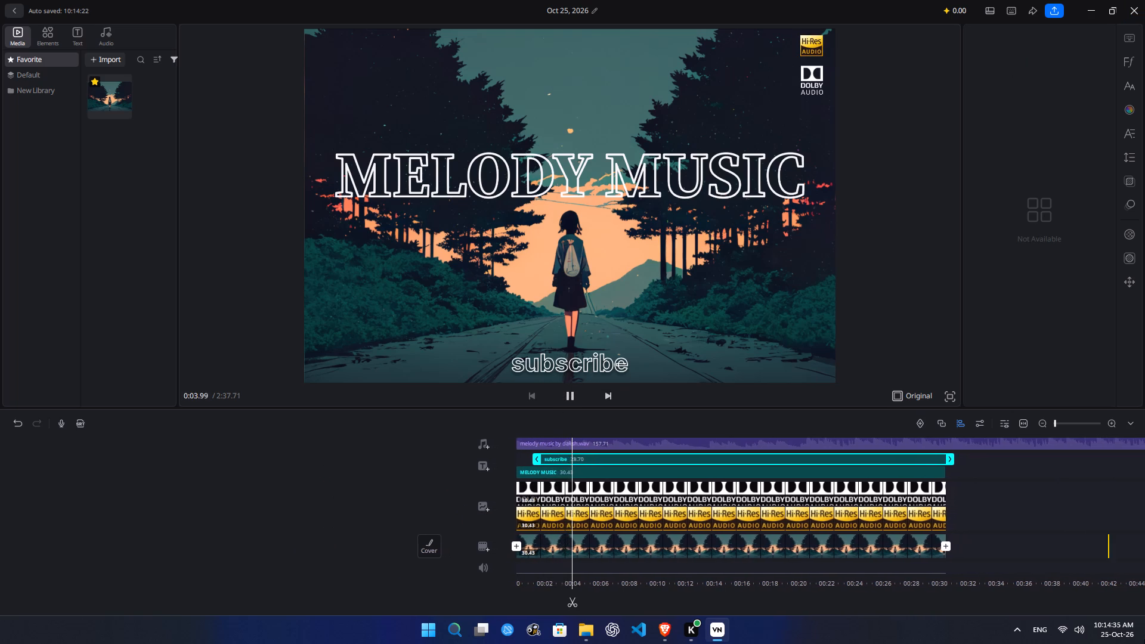
{"action": "left_click", "coordinate": [369, 485]}
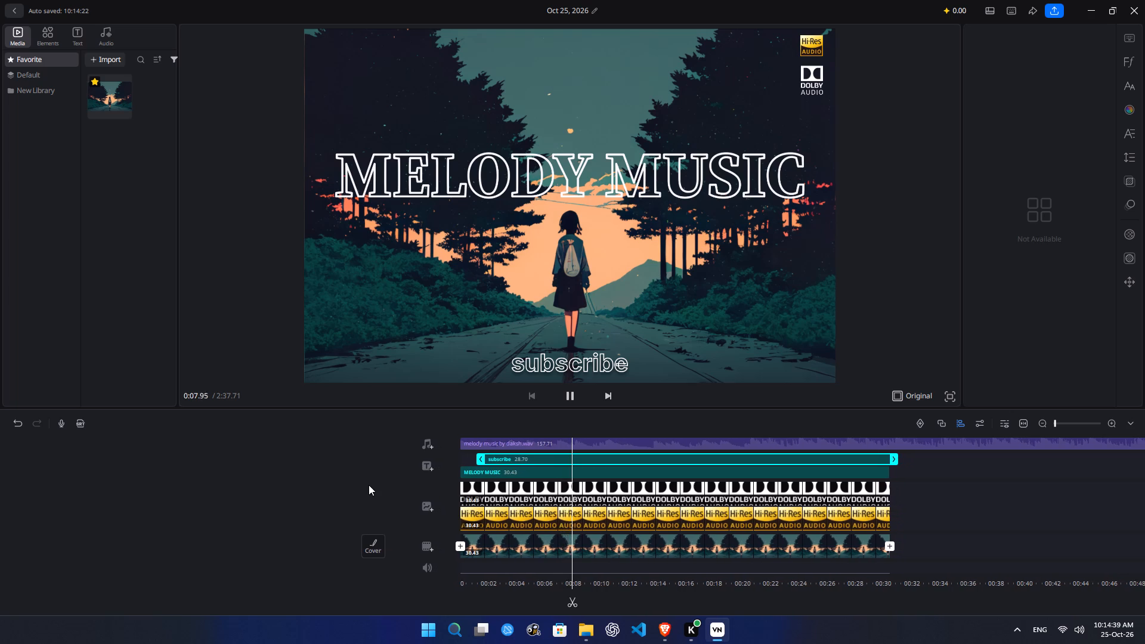
Shorten the "subscribe" clip from its end to about 10 seconds.
{"action": "left_click", "coordinate": [713, 462]}
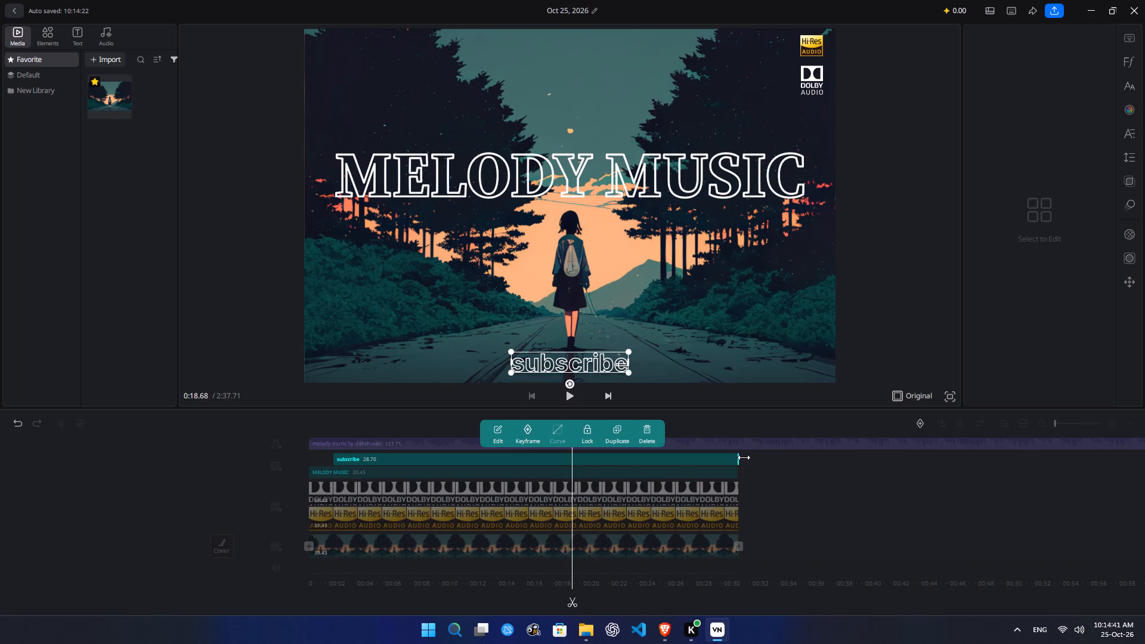
{"action": "left_click_drag", "start_coordinate": [744, 457], "coordinate": [463, 466]}
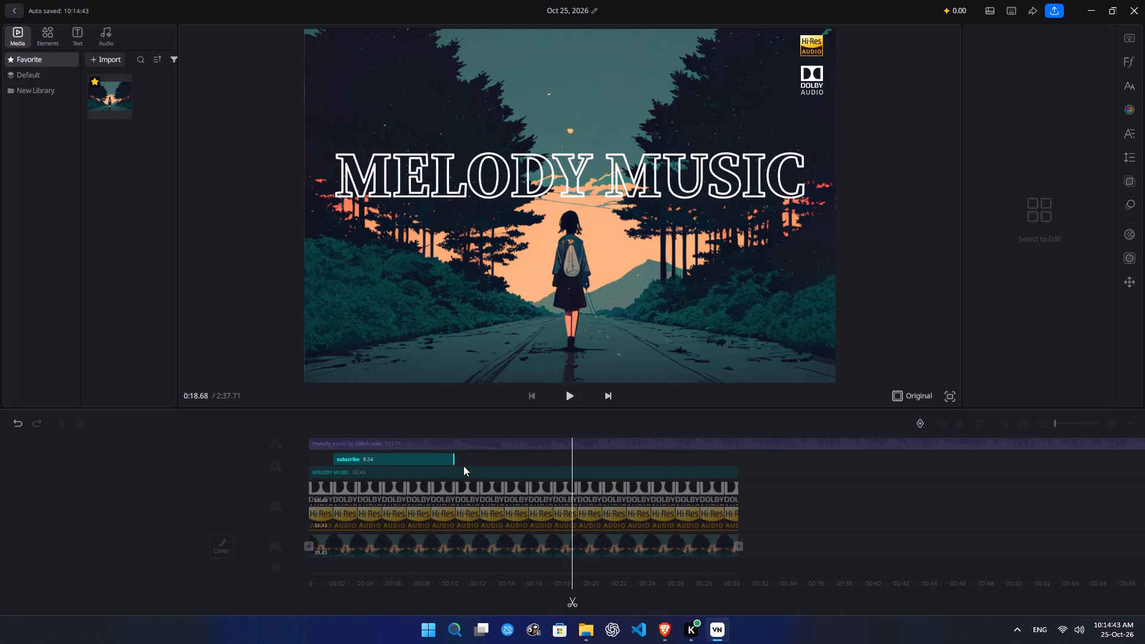
{"action": "left_click_drag", "start_coordinate": [463, 466], "coordinate": [471, 466]}
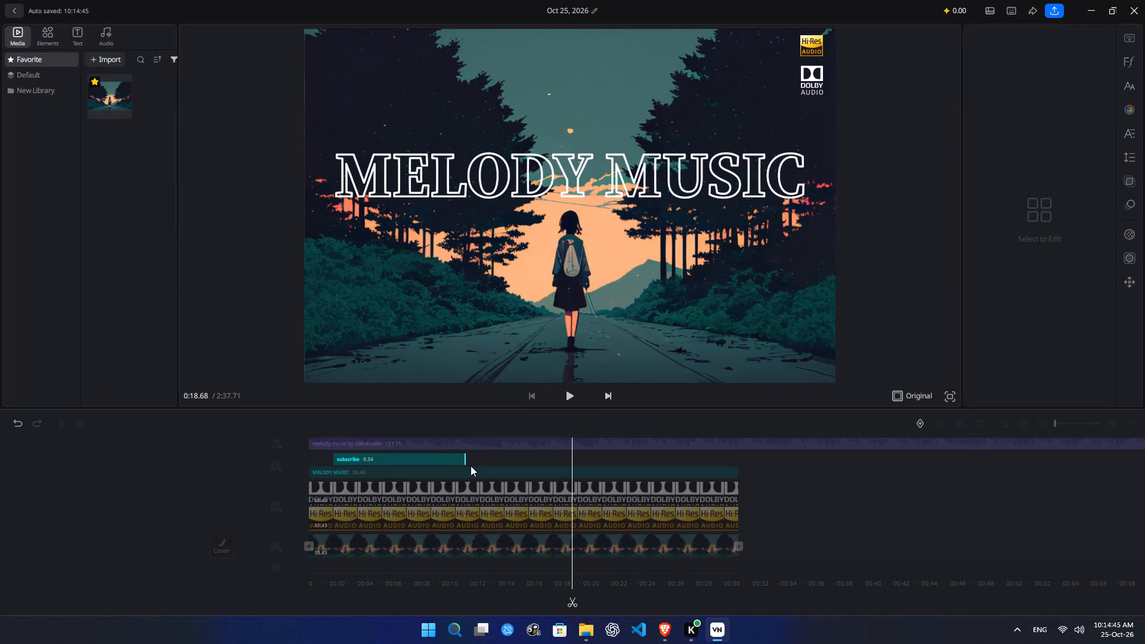
{"action": "left_click_drag", "start_coordinate": [471, 466], "coordinate": [479, 465]}
{"action": "left_click_drag", "start_coordinate": [479, 465], "coordinate": [480, 465]}
{"action": "left_click", "coordinate": [590, 462]}
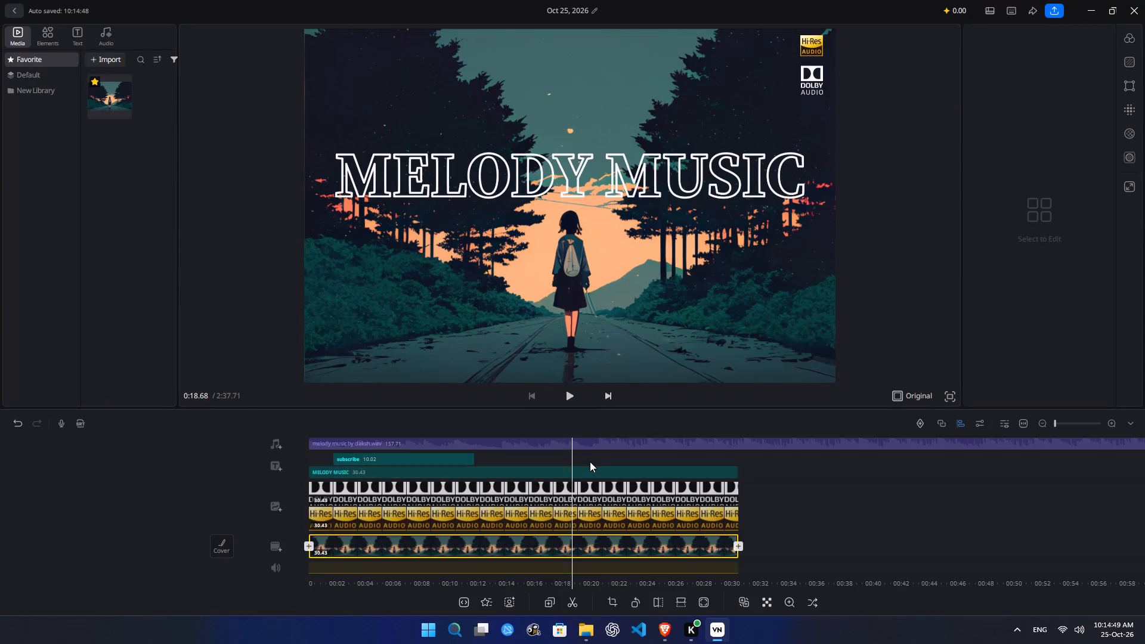
Play the opening seconds of the video to review the entrance of the "subscribe" text.
{"action": "left_click_drag", "start_coordinate": [590, 462], "coordinate": [918, 464]}
{"action": "left_click", "coordinate": [571, 393]}
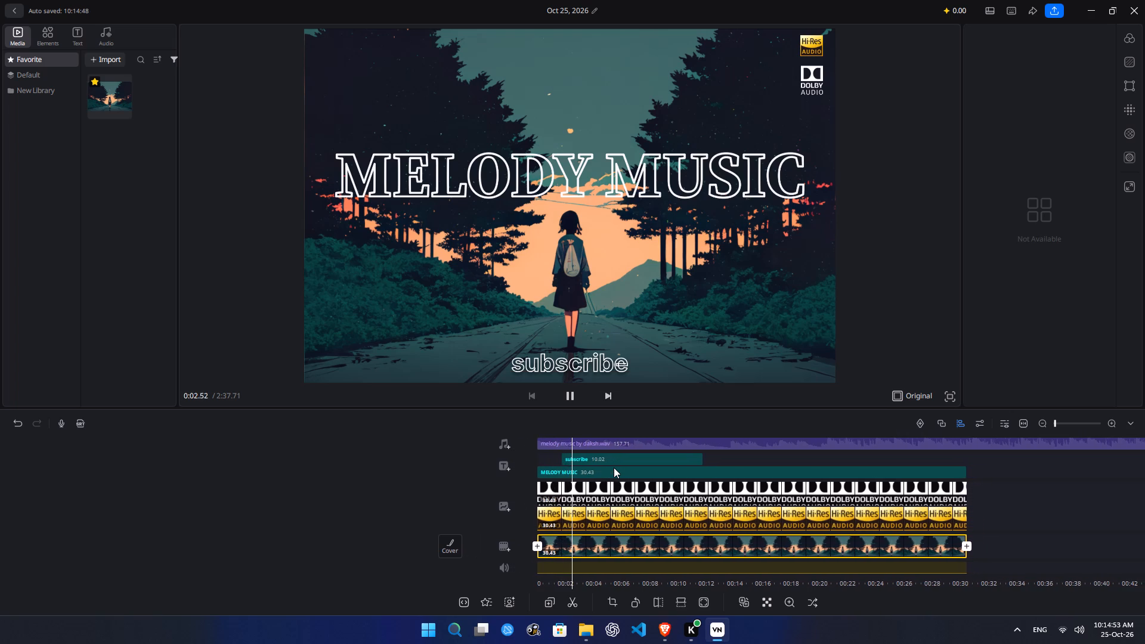
{"action": "left_click", "coordinate": [431, 467]}
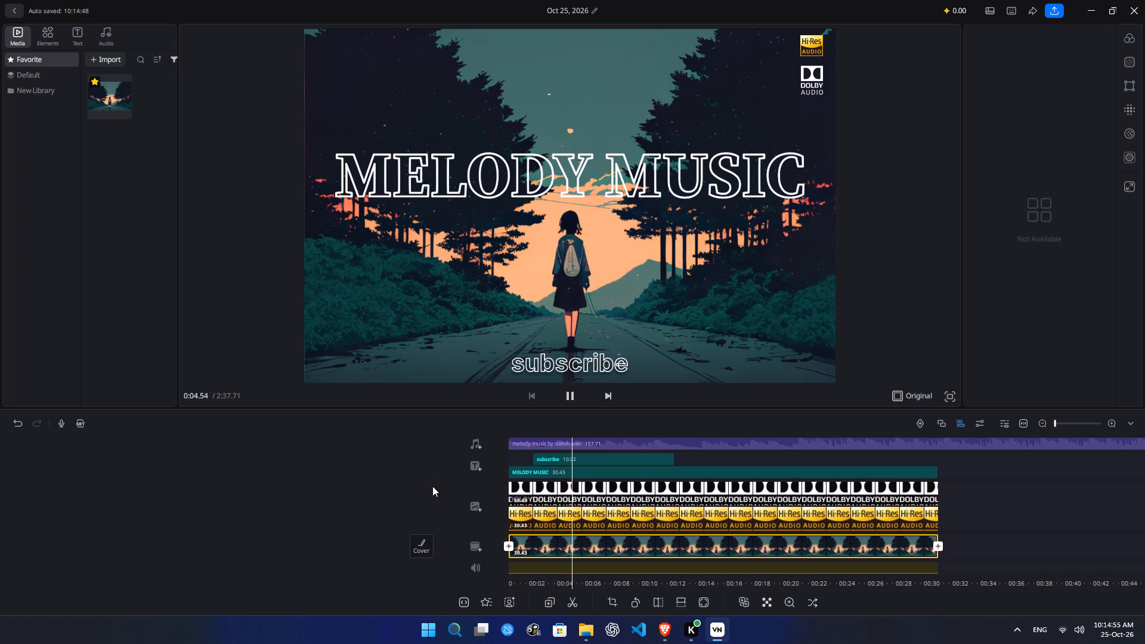
{"action": "left_click", "coordinate": [432, 486]}
{"action": "left_click_drag", "start_coordinate": [971, 482], "coordinate": [1059, 488]}
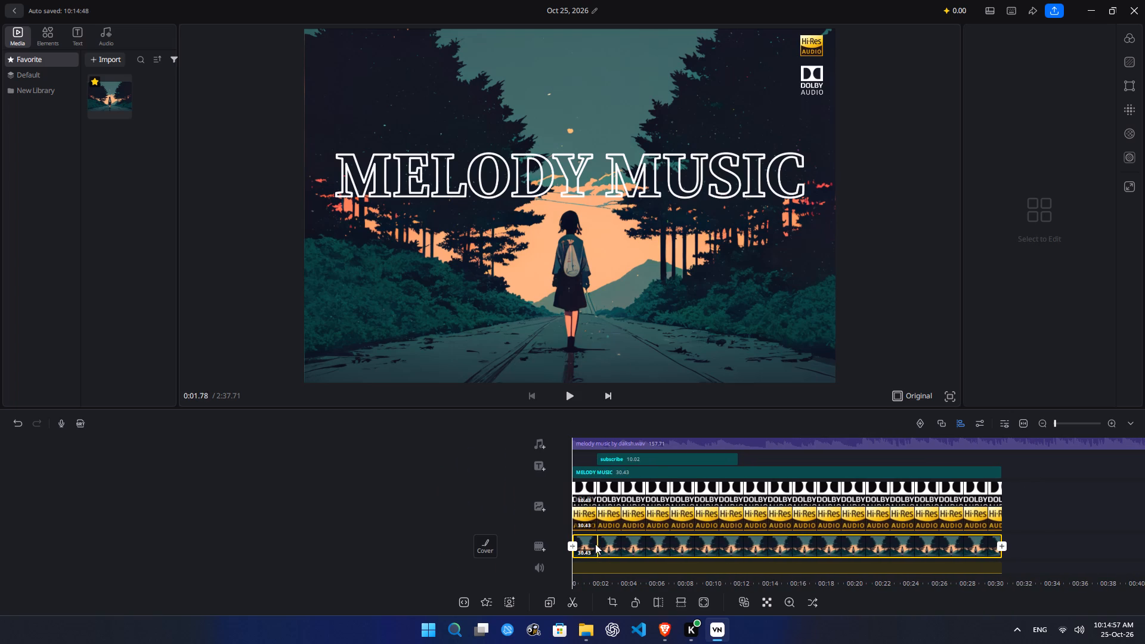
Try the Zoom out effect on the backpacker image clip, settling on Zoom In with intensity 1.00.
{"action": "left_click", "coordinate": [595, 544]}
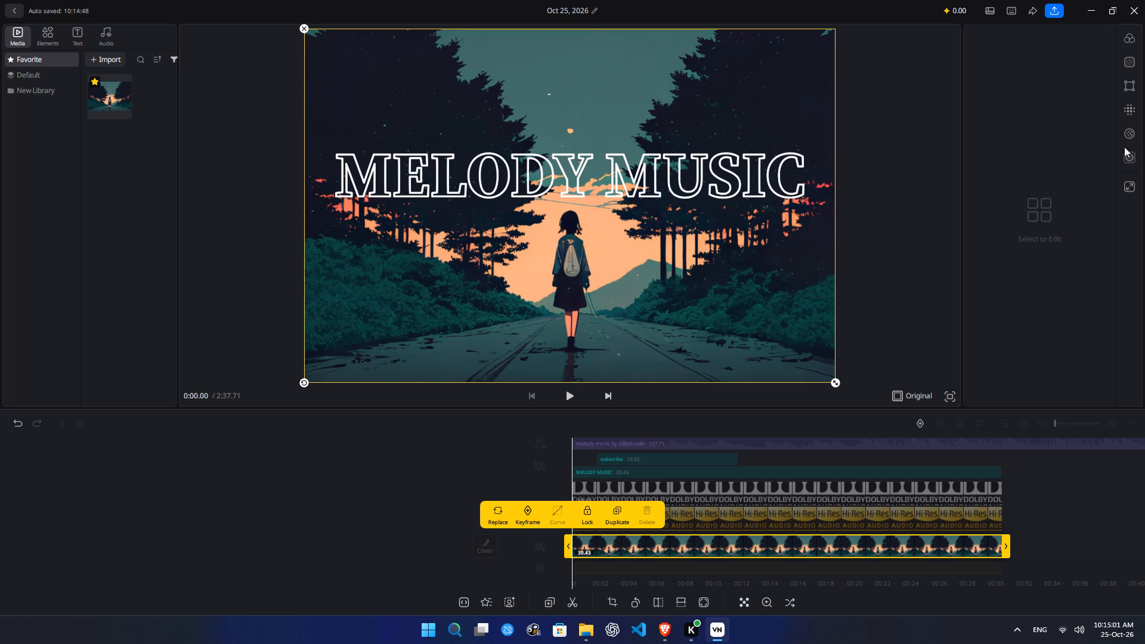
{"action": "left_click", "coordinate": [1131, 54]}
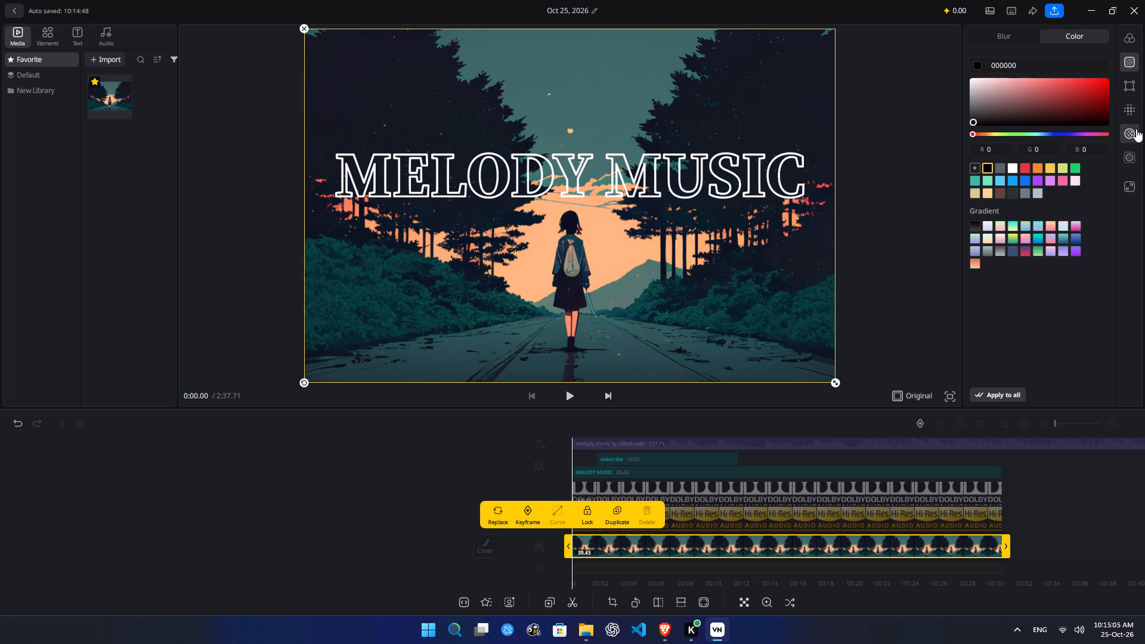
{"action": "left_click", "coordinate": [1132, 184]}
{"action": "left_click", "coordinate": [1022, 118]}
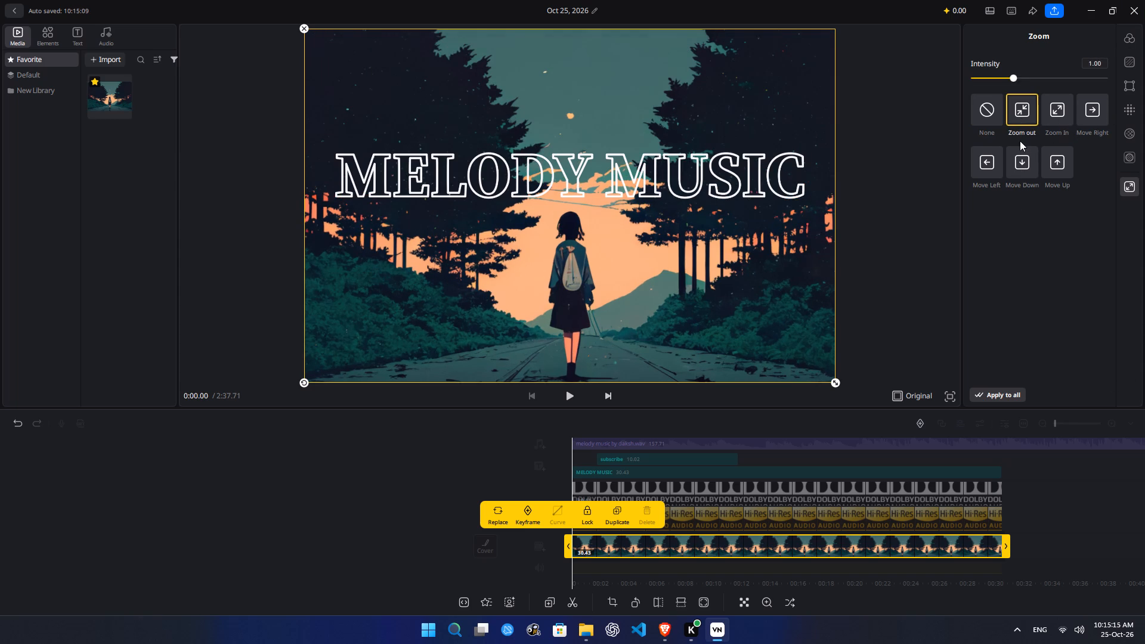
{"action": "left_click", "coordinate": [1051, 120]}
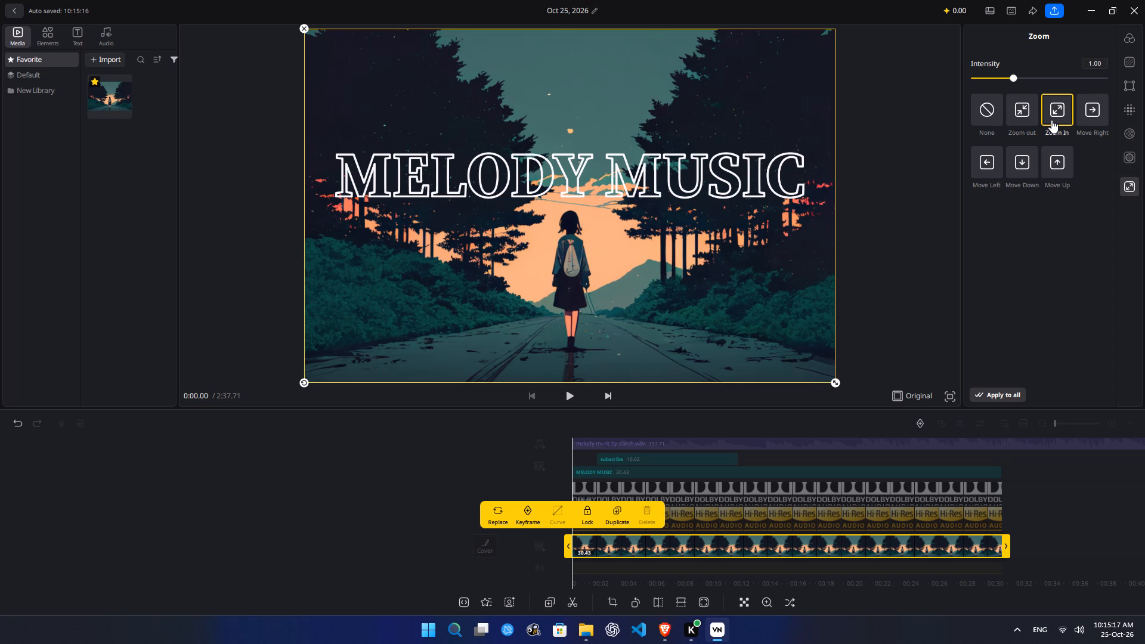
{"action": "left_click", "coordinate": [447, 438]}
Scrub back and forth through the timeline to review the zoom movement on the backpacker image.
{"action": "left_click_drag", "start_coordinate": [1047, 493], "coordinate": [751, 521]}
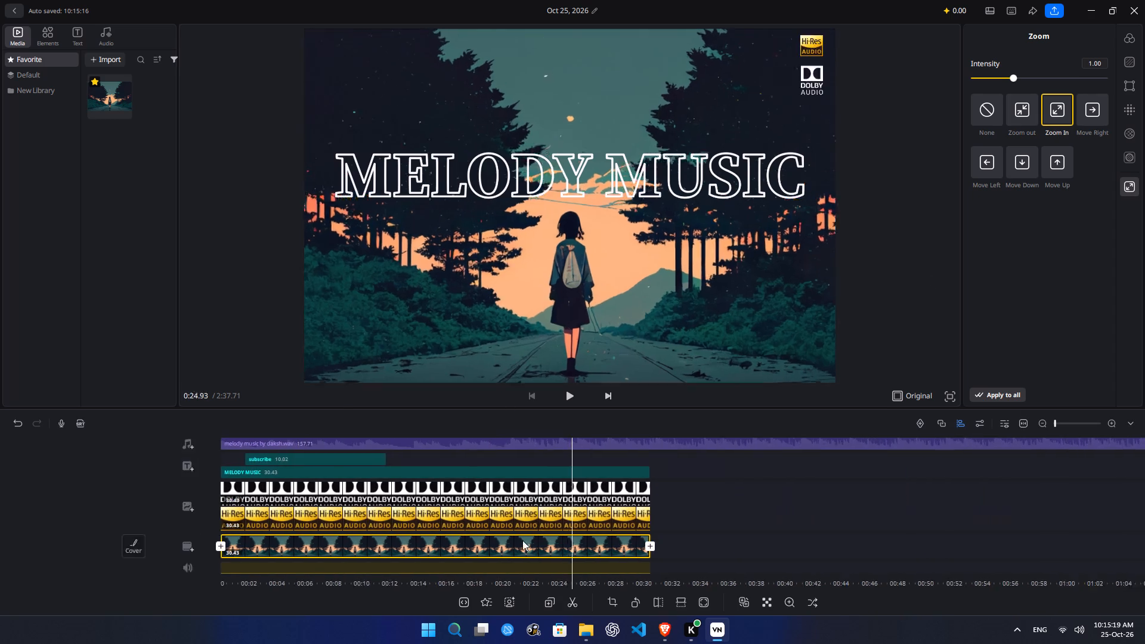
{"action": "left_click_drag", "start_coordinate": [468, 538], "coordinate": [726, 543]}
{"action": "left_click_drag", "start_coordinate": [641, 540], "coordinate": [1019, 541]}
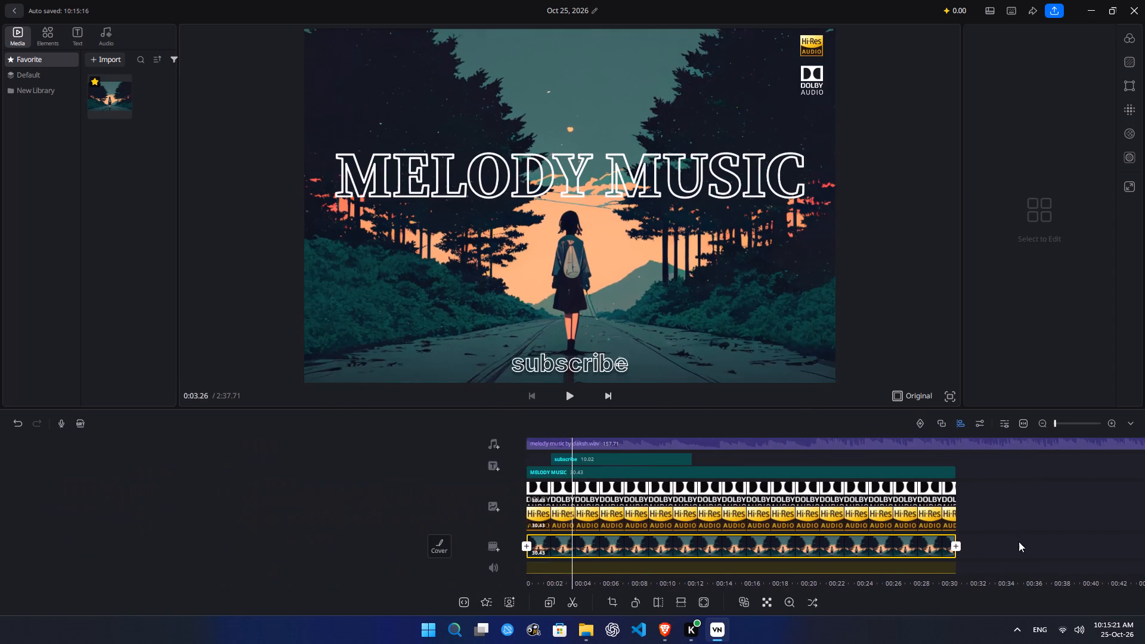
{"action": "left_click_drag", "start_coordinate": [1019, 541], "coordinate": [682, 571]}
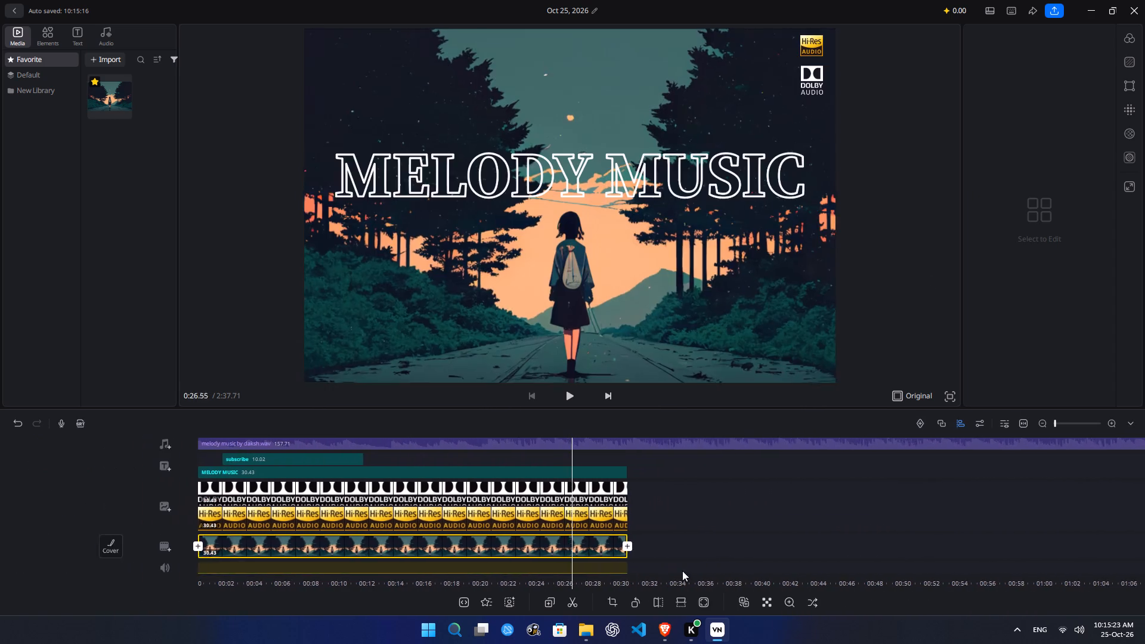
{"action": "left_click_drag", "start_coordinate": [682, 571], "coordinate": [652, 581]}
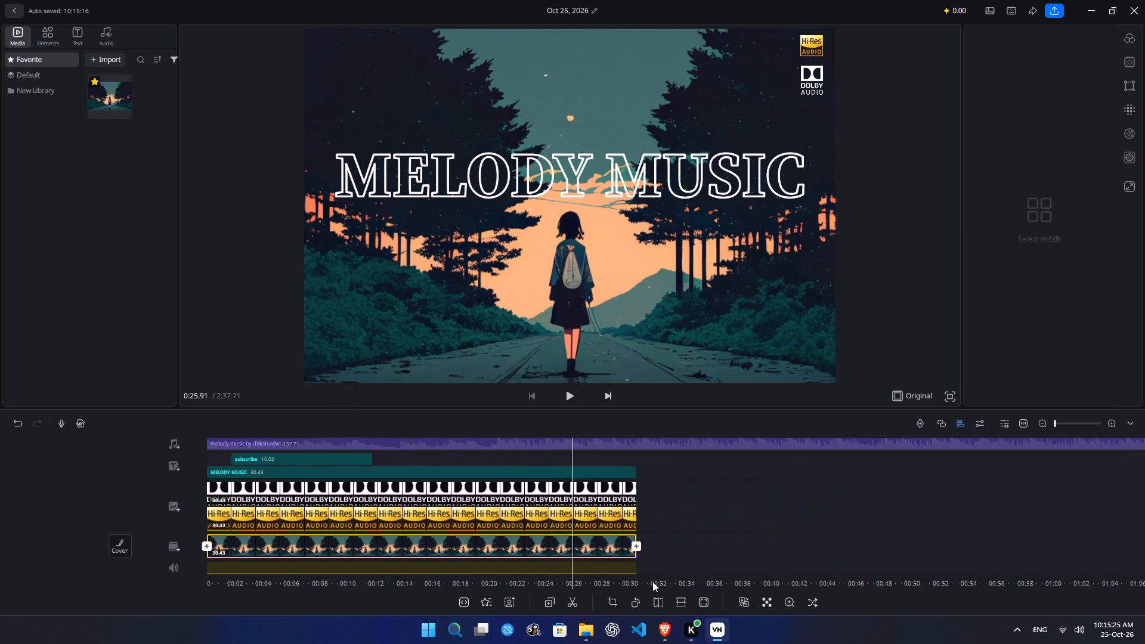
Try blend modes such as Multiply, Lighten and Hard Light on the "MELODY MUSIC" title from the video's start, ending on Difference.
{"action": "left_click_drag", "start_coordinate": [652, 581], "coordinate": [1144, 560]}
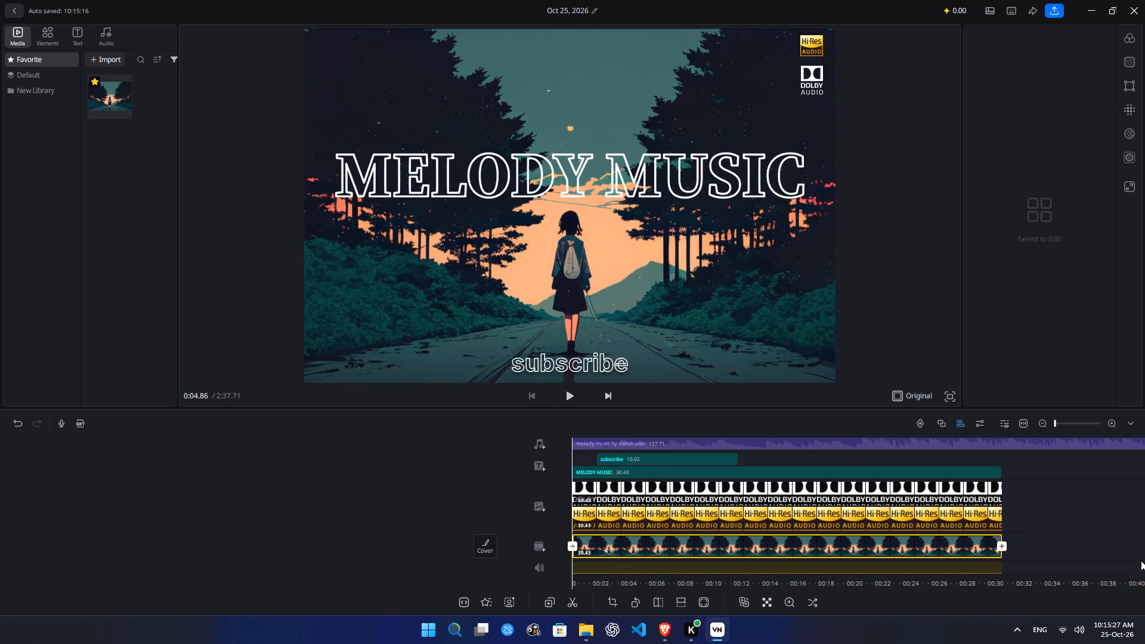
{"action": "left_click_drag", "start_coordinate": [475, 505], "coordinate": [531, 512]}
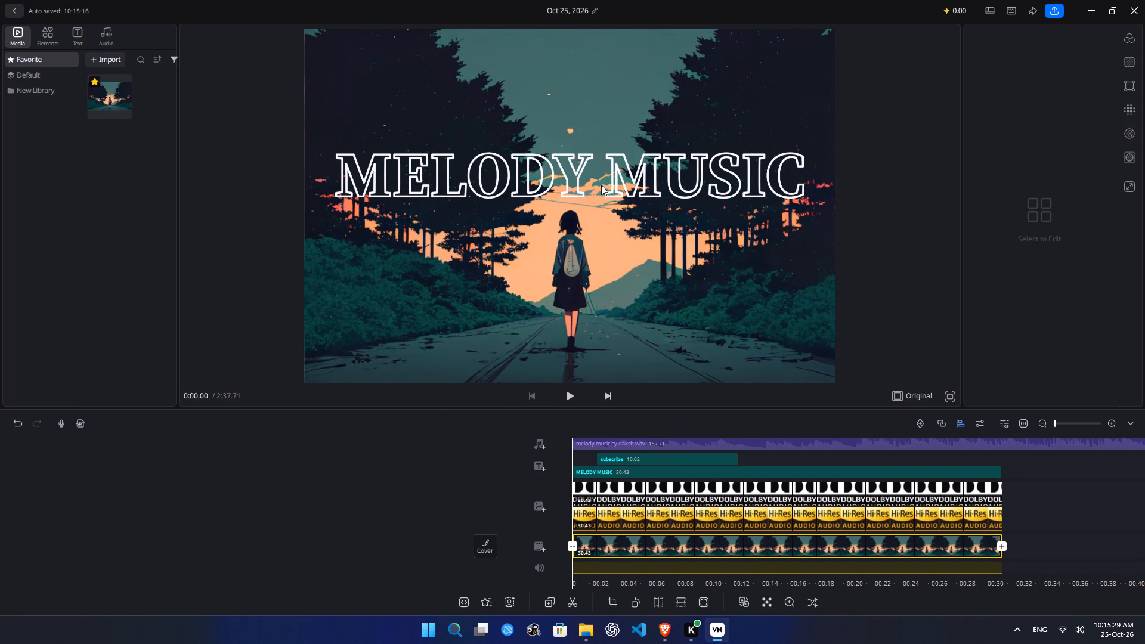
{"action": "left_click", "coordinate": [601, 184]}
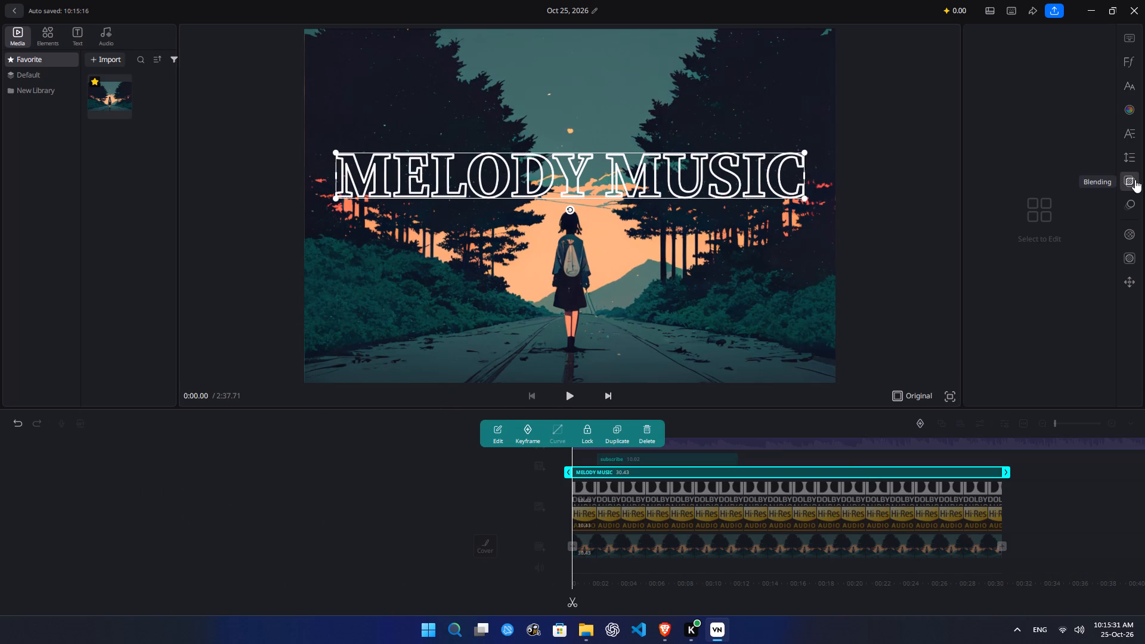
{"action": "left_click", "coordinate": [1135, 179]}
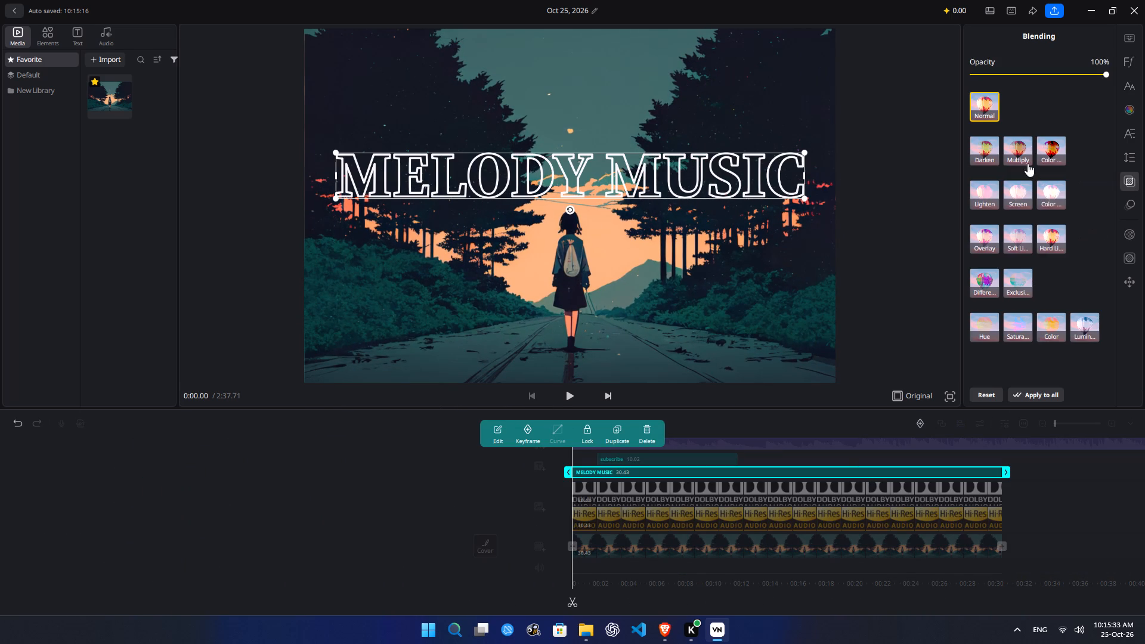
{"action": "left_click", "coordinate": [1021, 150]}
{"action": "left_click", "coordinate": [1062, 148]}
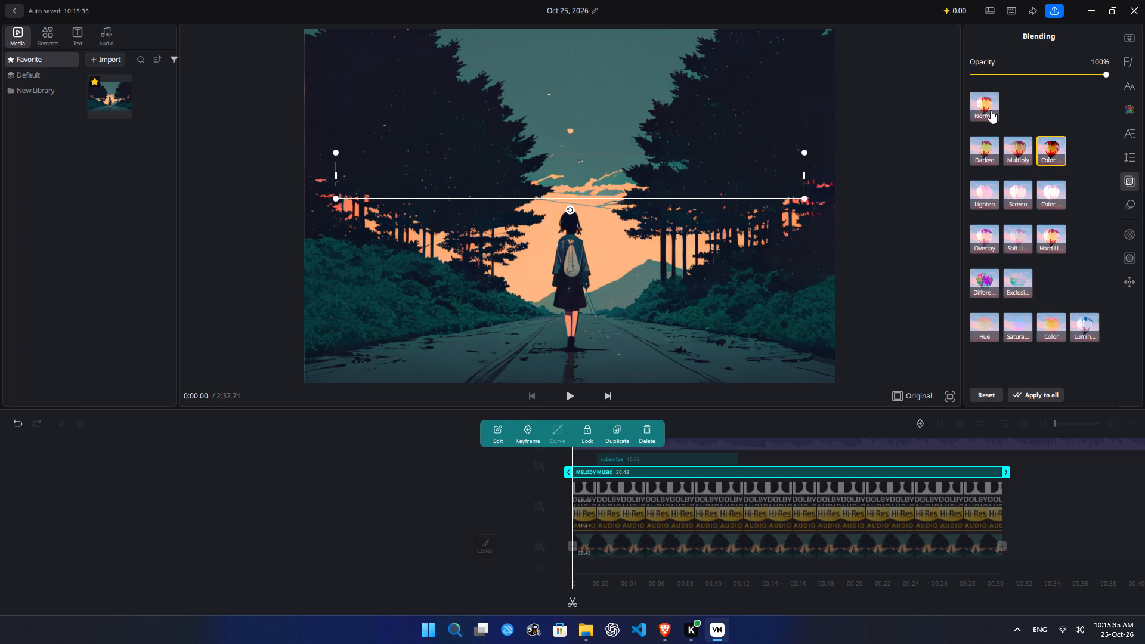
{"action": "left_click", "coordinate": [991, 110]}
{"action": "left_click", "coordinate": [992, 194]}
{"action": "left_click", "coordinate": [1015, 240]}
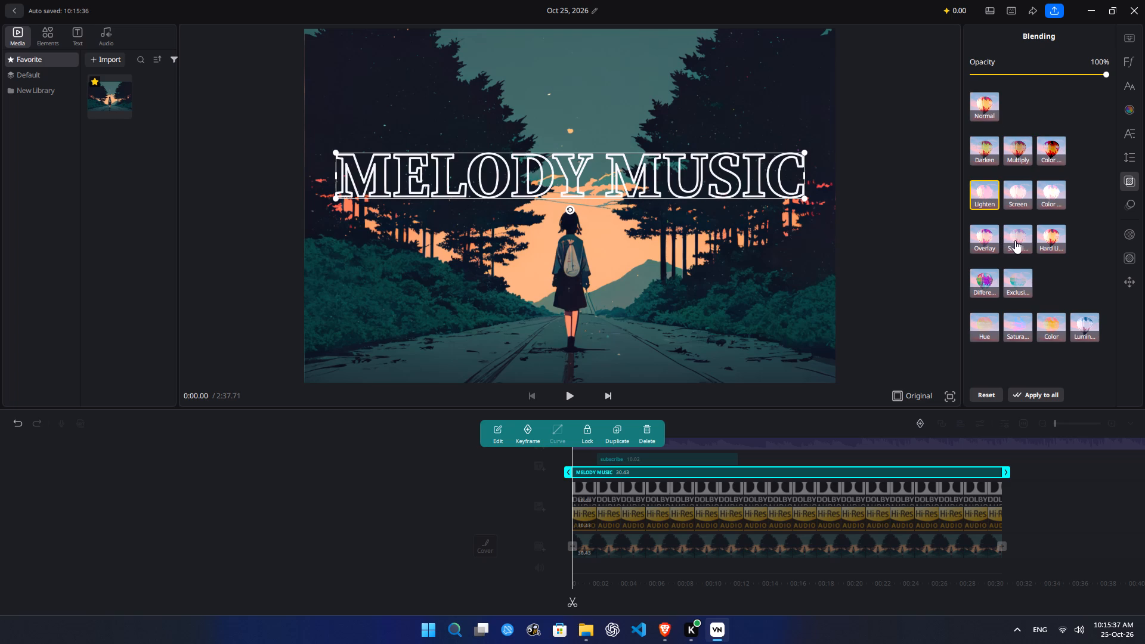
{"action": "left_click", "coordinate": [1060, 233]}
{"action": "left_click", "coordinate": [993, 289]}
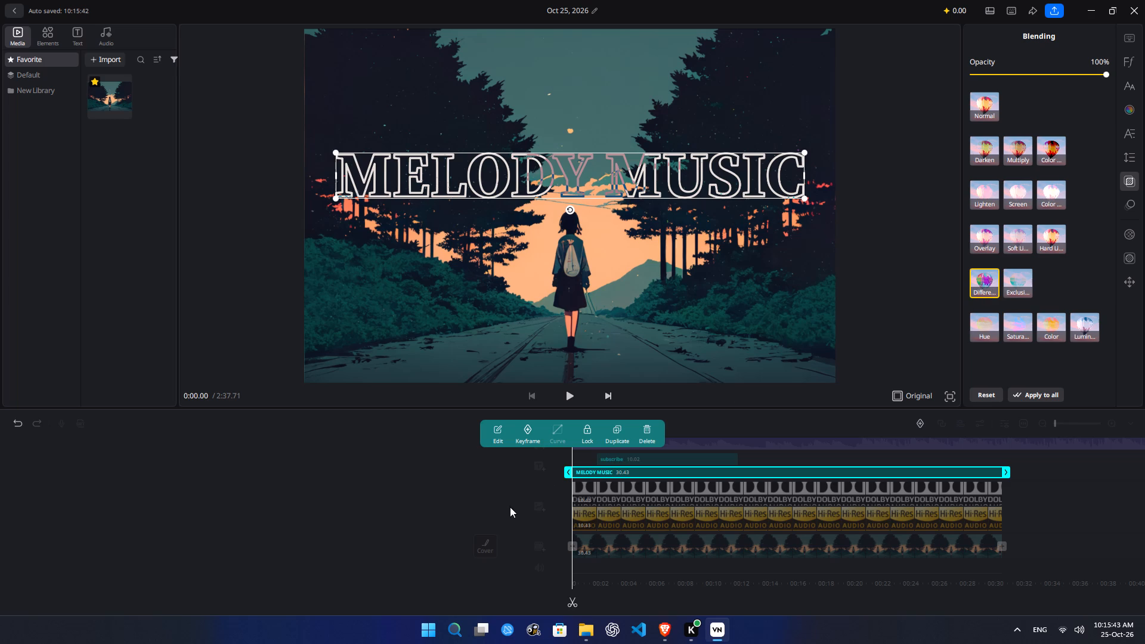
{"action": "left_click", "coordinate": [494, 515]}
Play the opening seconds of the video to review the blended title over the zooming background.
{"action": "left_click_drag", "start_coordinate": [425, 515], "coordinate": [598, 507]}
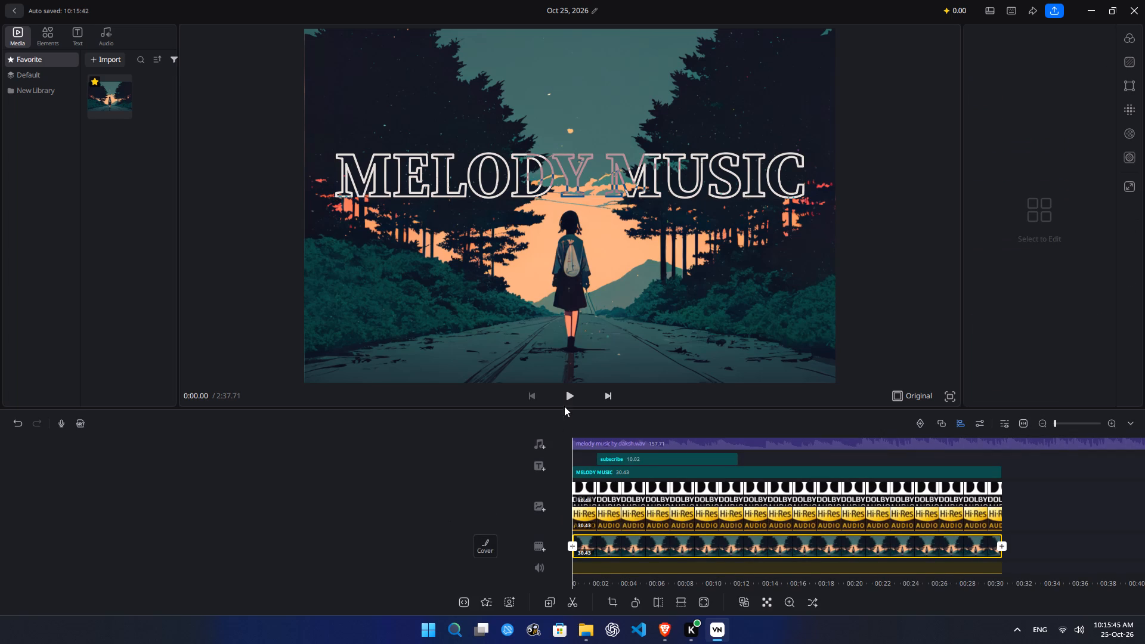
{"action": "left_click", "coordinate": [566, 401]}
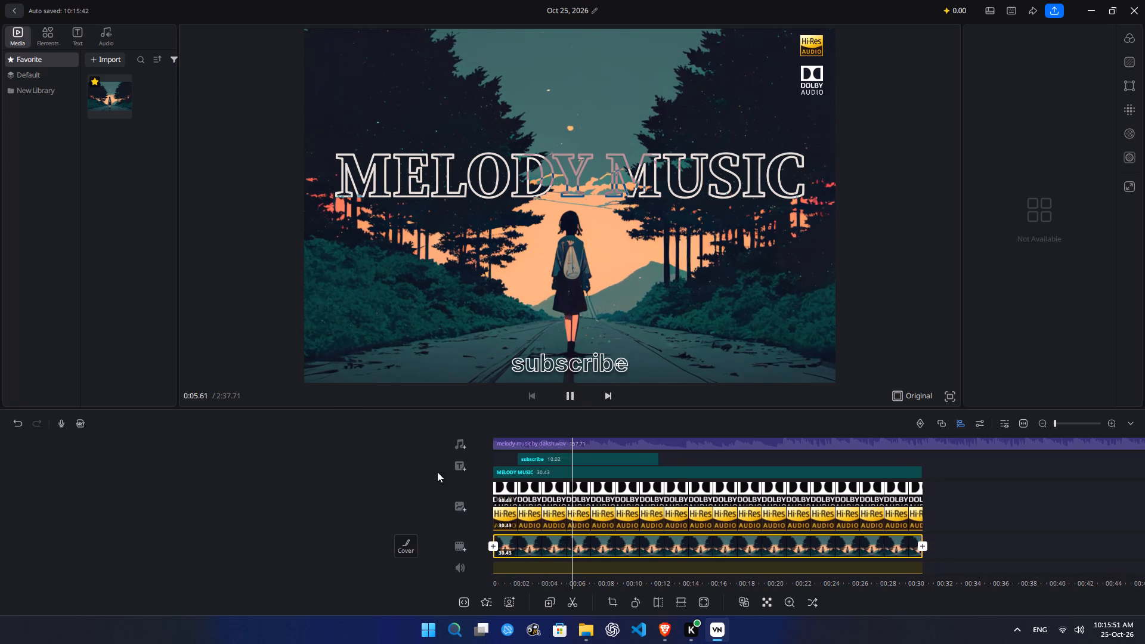
{"action": "left_click", "coordinate": [361, 484]}
{"action": "left_click_drag", "start_coordinate": [361, 484], "coordinate": [643, 496]}
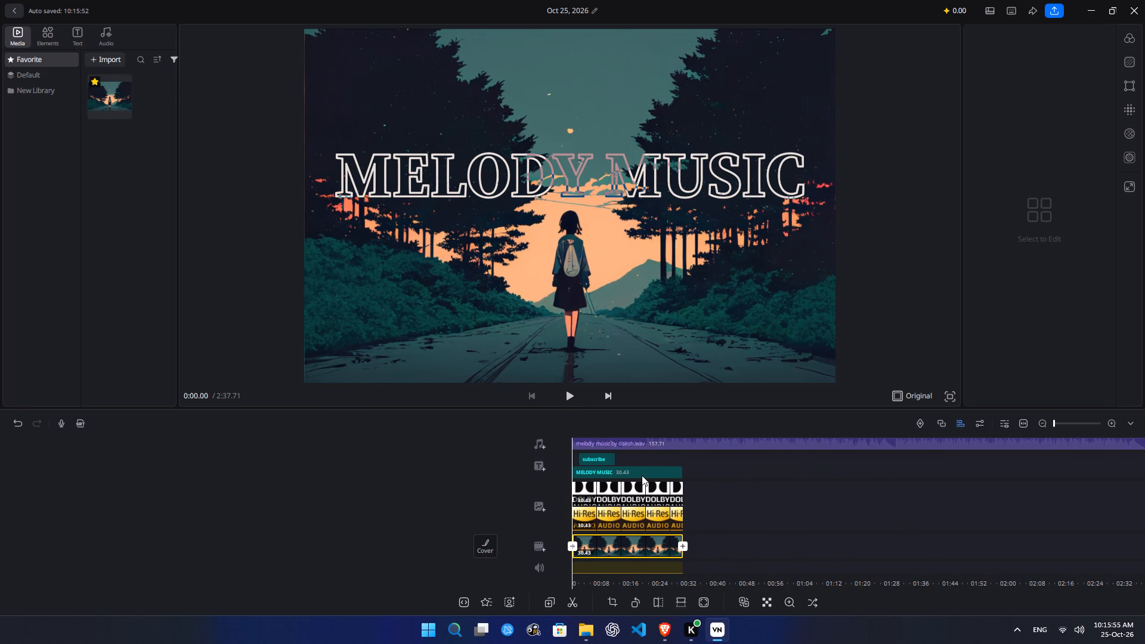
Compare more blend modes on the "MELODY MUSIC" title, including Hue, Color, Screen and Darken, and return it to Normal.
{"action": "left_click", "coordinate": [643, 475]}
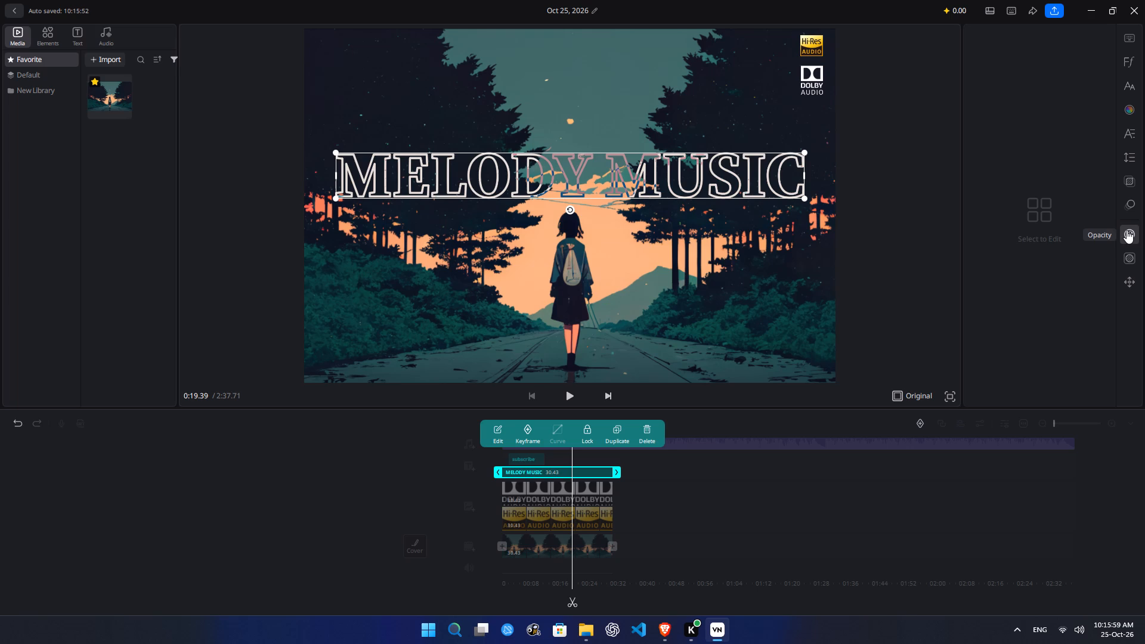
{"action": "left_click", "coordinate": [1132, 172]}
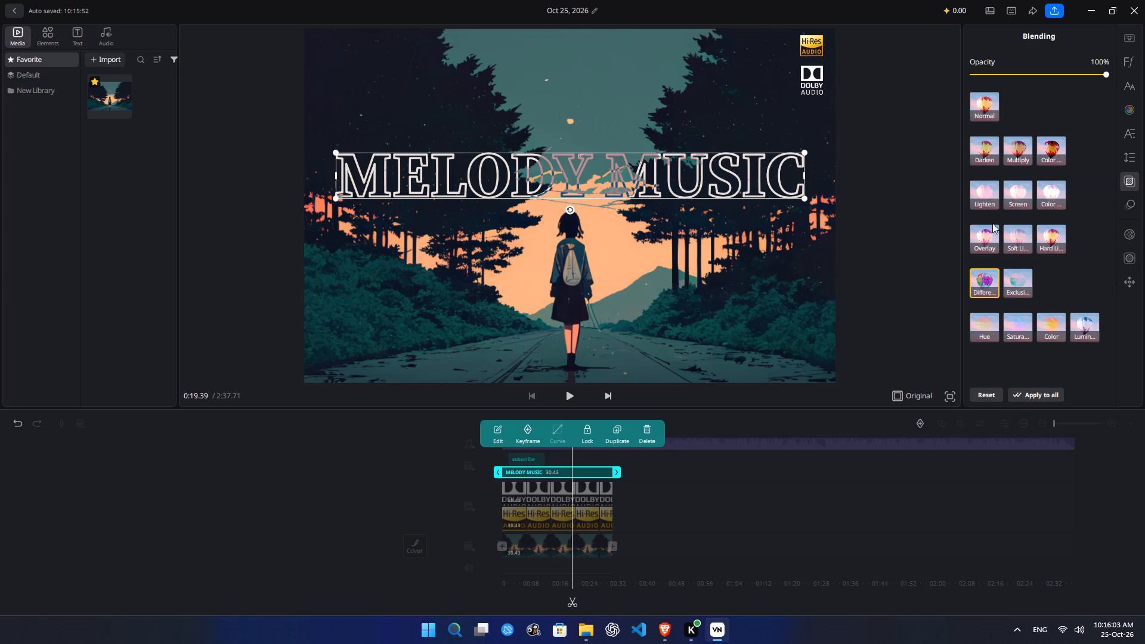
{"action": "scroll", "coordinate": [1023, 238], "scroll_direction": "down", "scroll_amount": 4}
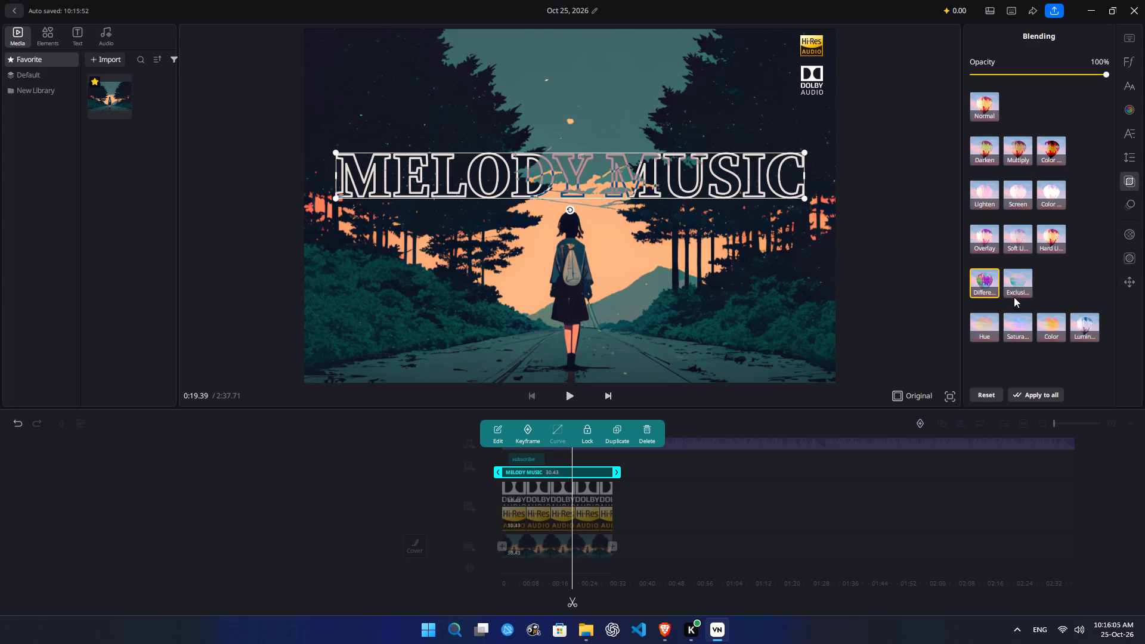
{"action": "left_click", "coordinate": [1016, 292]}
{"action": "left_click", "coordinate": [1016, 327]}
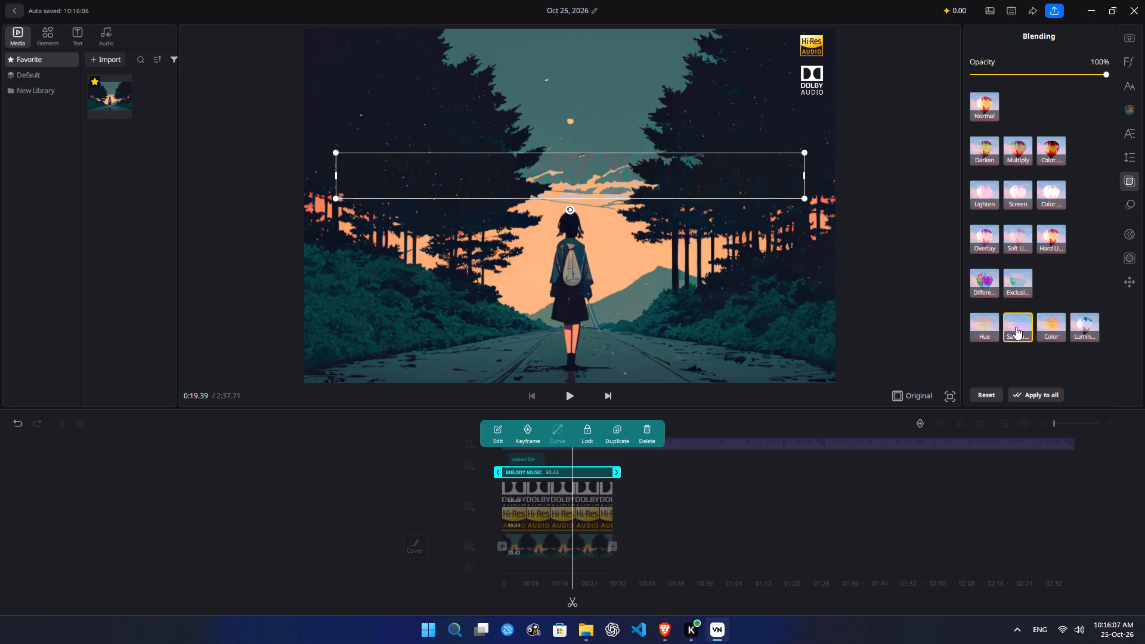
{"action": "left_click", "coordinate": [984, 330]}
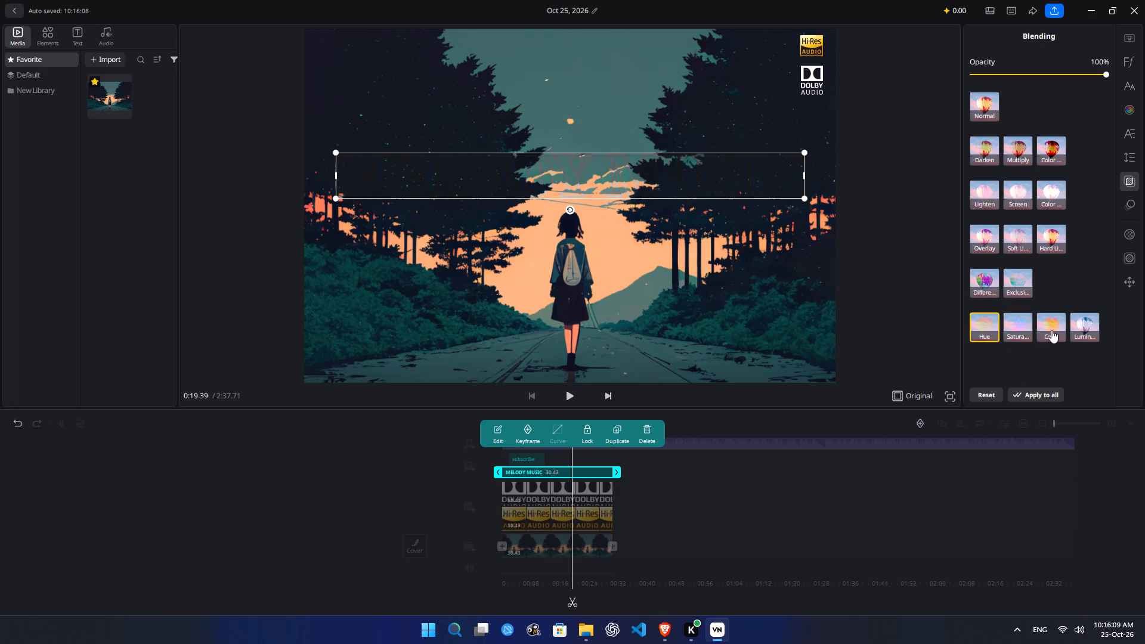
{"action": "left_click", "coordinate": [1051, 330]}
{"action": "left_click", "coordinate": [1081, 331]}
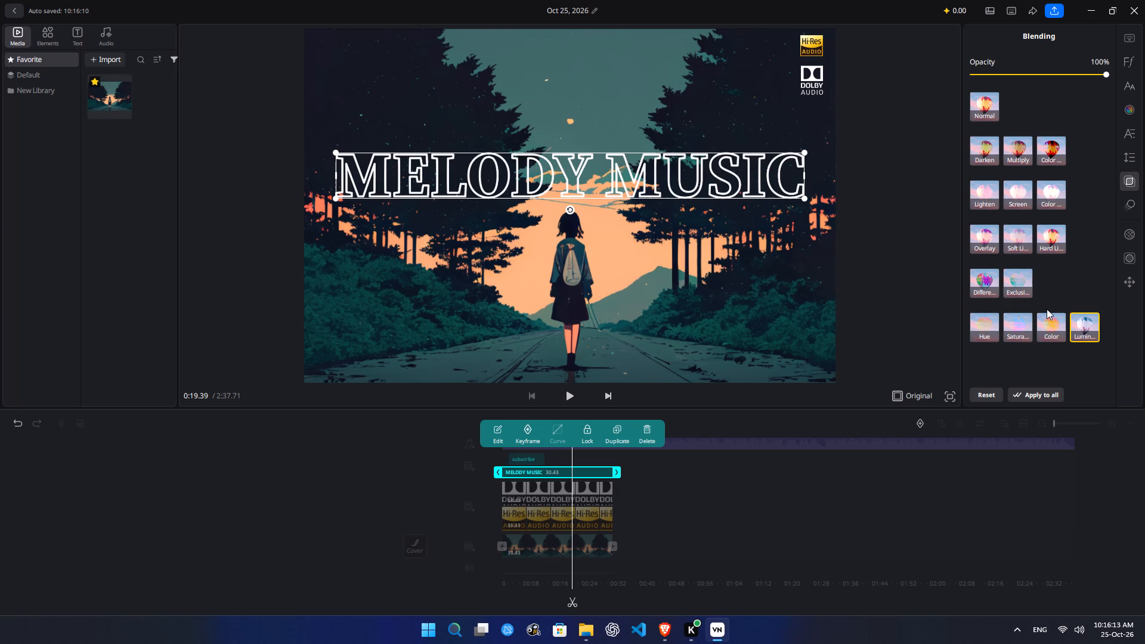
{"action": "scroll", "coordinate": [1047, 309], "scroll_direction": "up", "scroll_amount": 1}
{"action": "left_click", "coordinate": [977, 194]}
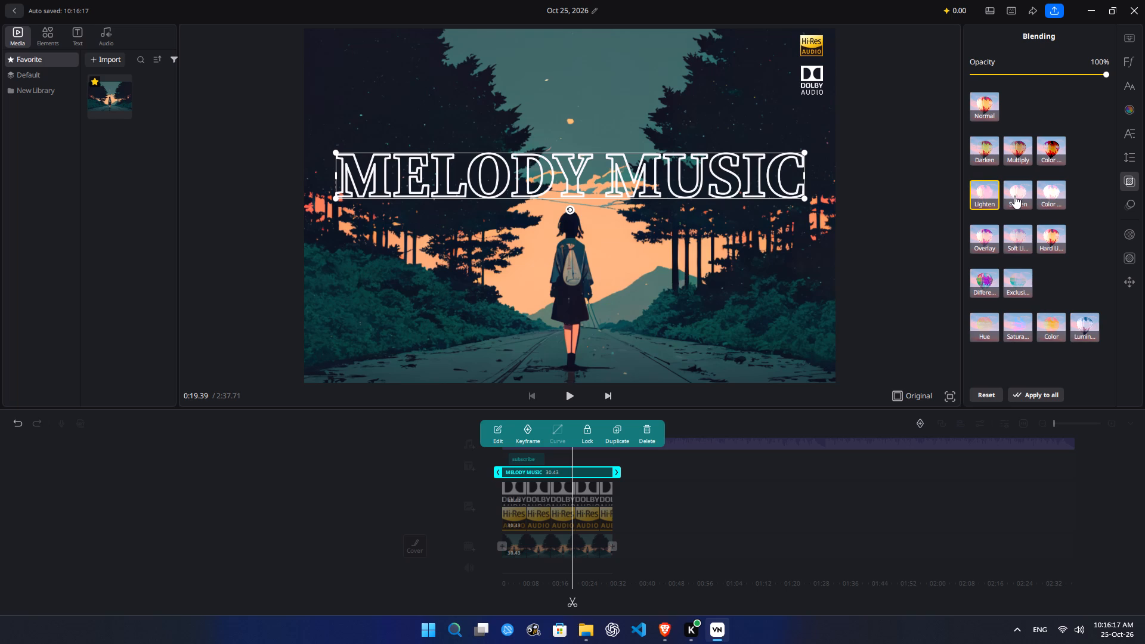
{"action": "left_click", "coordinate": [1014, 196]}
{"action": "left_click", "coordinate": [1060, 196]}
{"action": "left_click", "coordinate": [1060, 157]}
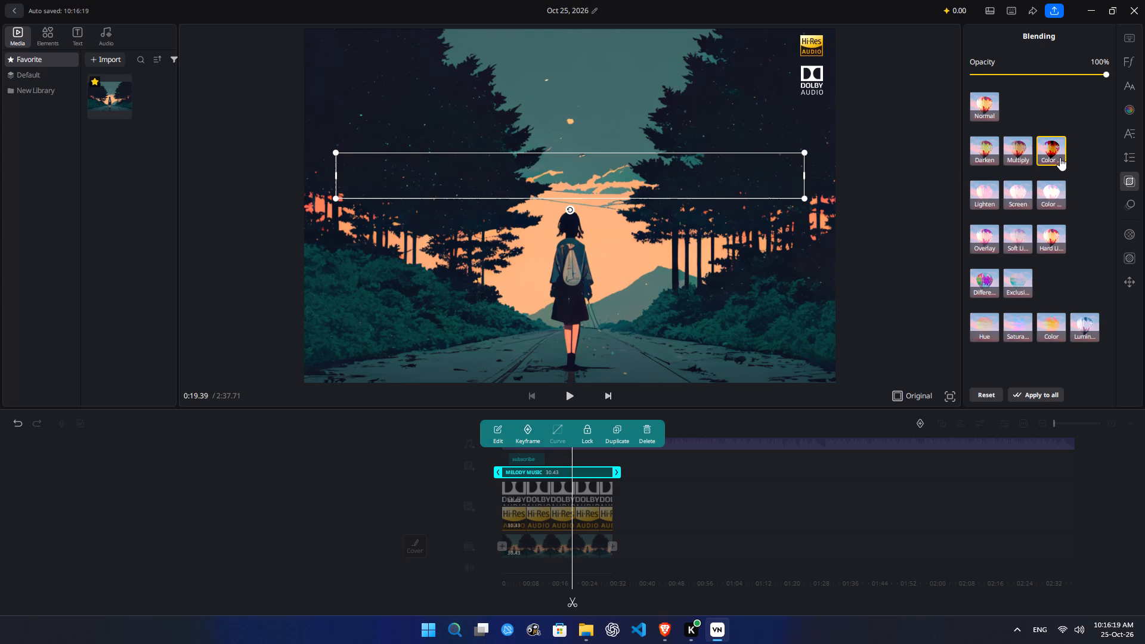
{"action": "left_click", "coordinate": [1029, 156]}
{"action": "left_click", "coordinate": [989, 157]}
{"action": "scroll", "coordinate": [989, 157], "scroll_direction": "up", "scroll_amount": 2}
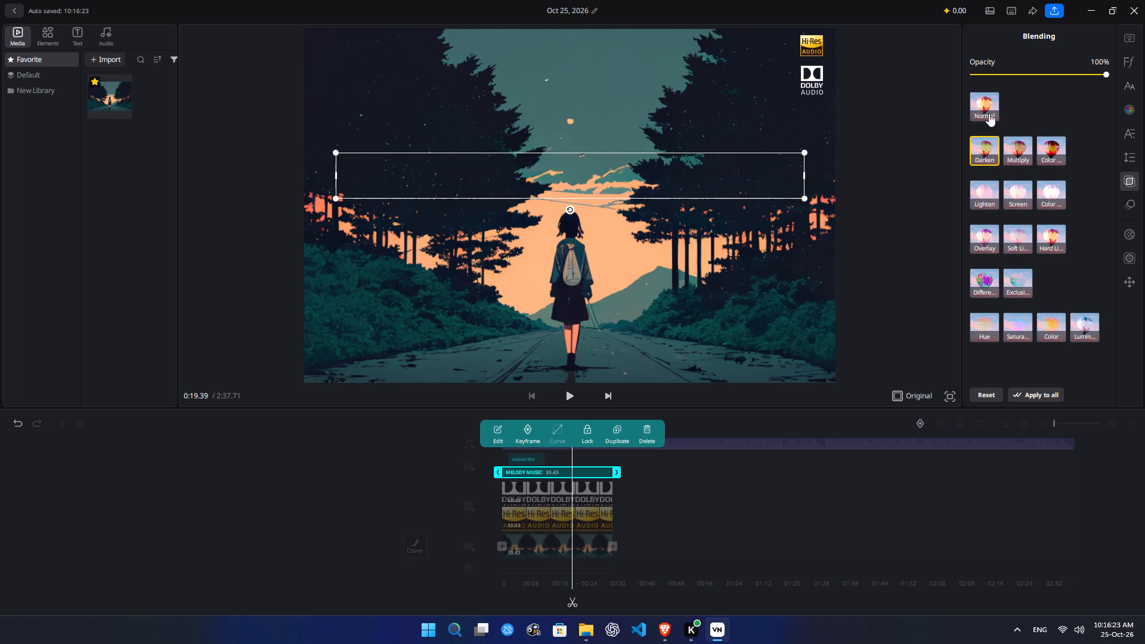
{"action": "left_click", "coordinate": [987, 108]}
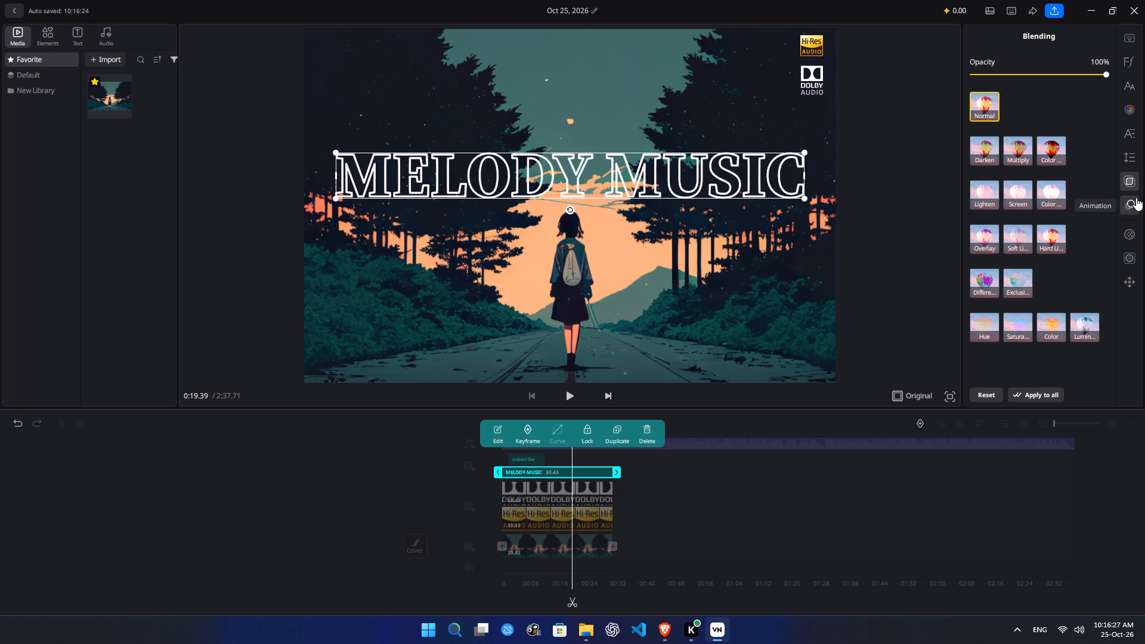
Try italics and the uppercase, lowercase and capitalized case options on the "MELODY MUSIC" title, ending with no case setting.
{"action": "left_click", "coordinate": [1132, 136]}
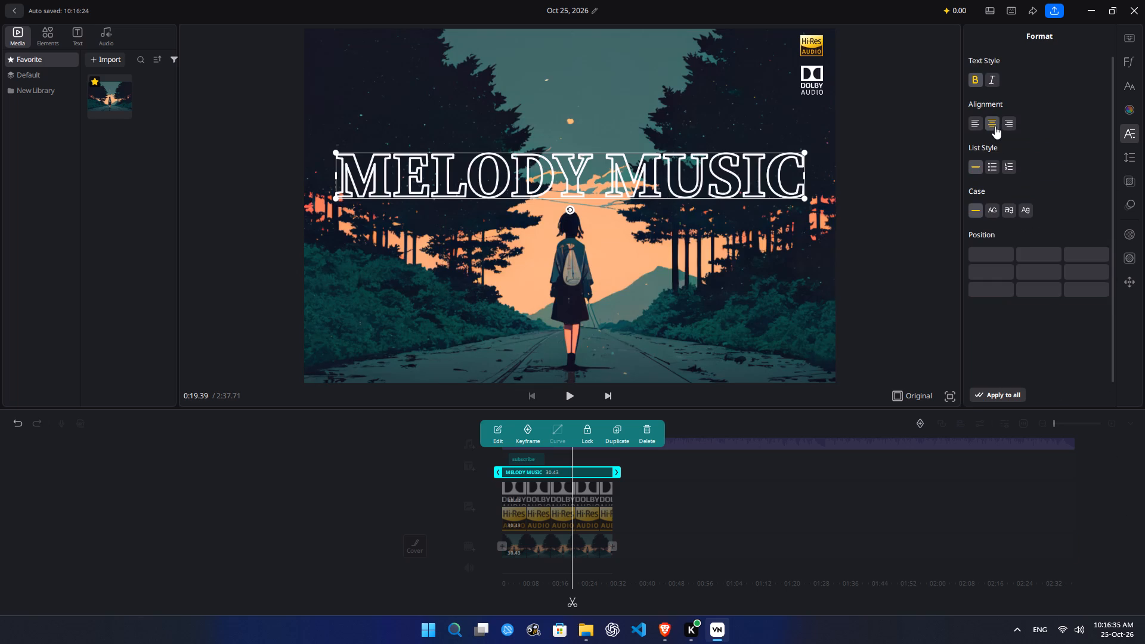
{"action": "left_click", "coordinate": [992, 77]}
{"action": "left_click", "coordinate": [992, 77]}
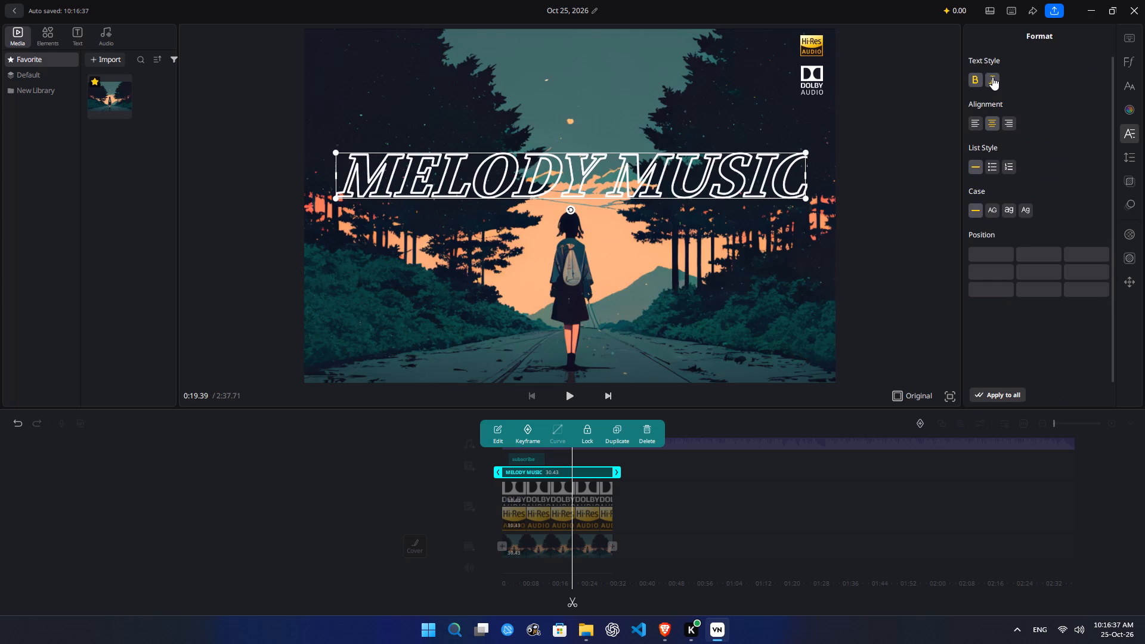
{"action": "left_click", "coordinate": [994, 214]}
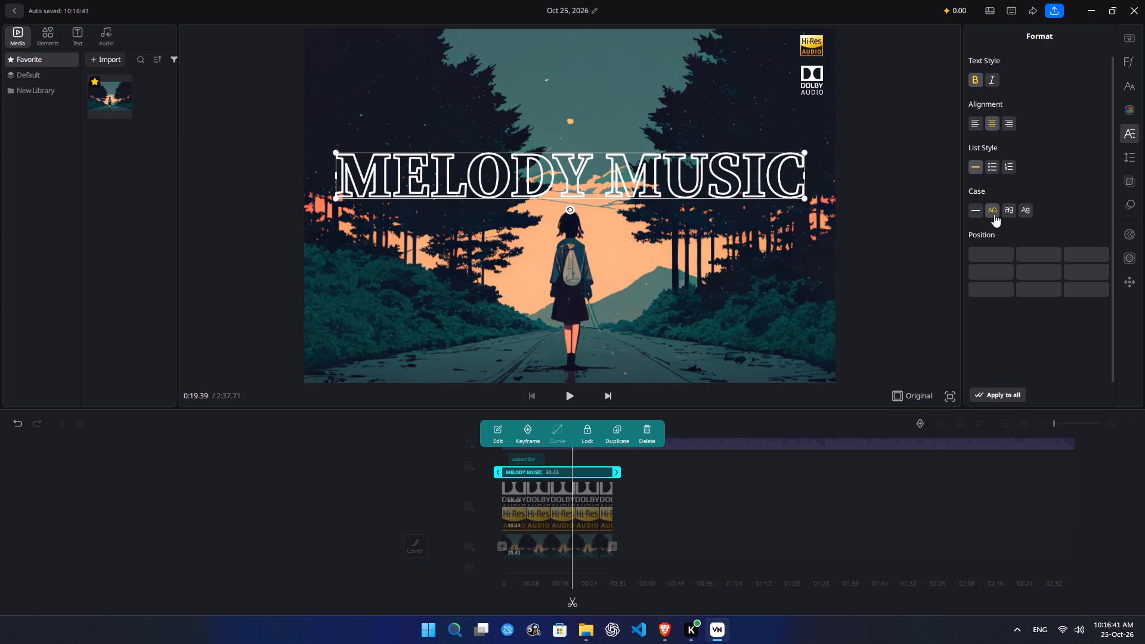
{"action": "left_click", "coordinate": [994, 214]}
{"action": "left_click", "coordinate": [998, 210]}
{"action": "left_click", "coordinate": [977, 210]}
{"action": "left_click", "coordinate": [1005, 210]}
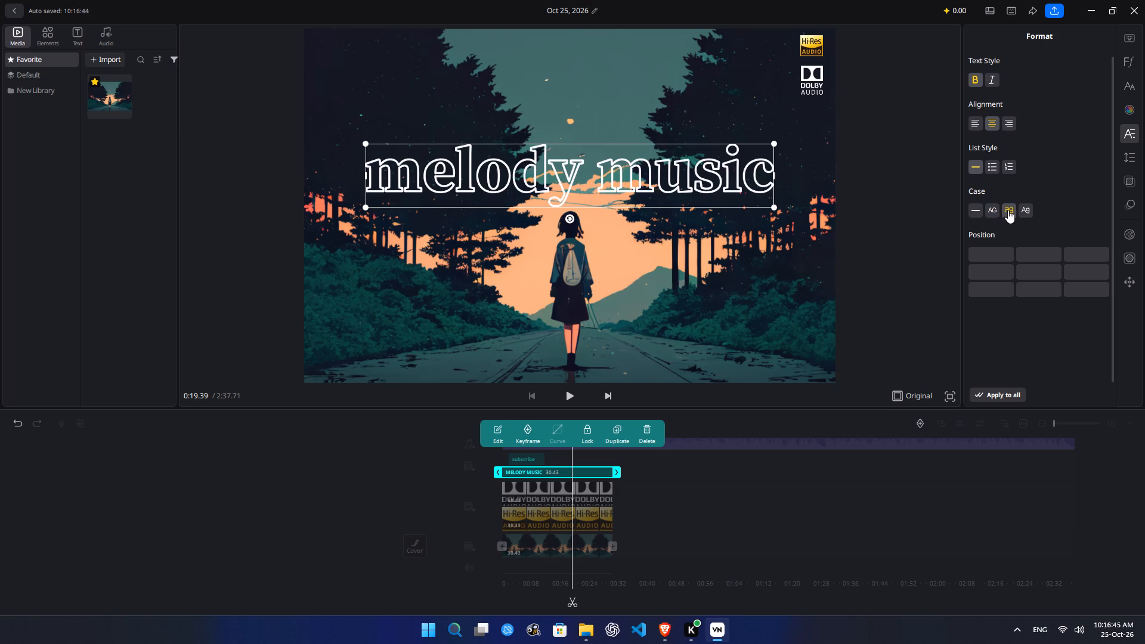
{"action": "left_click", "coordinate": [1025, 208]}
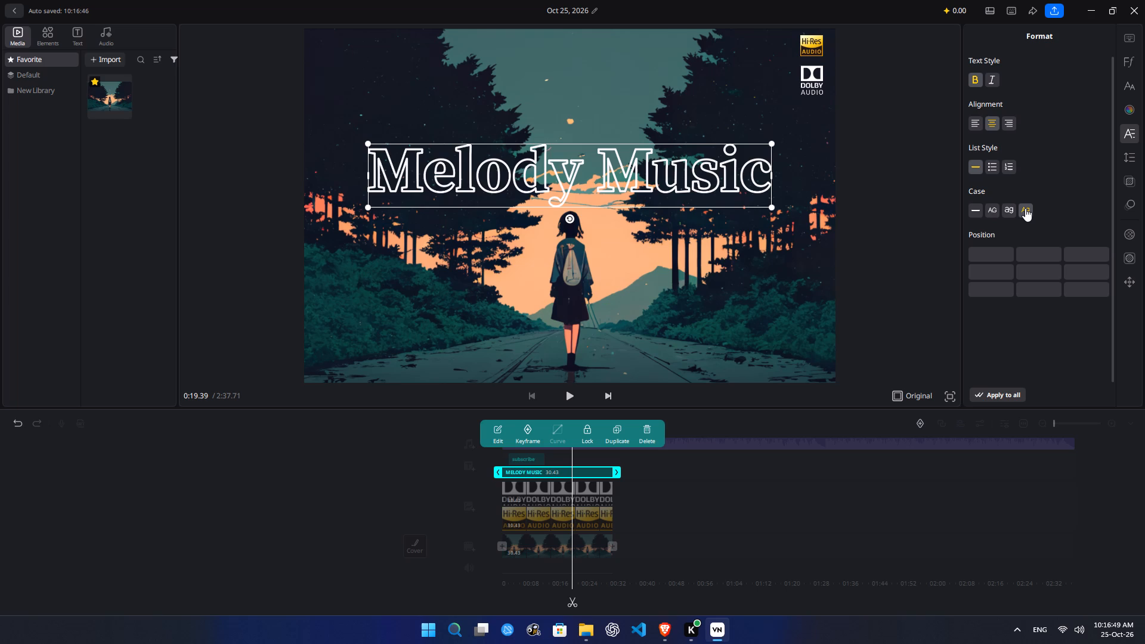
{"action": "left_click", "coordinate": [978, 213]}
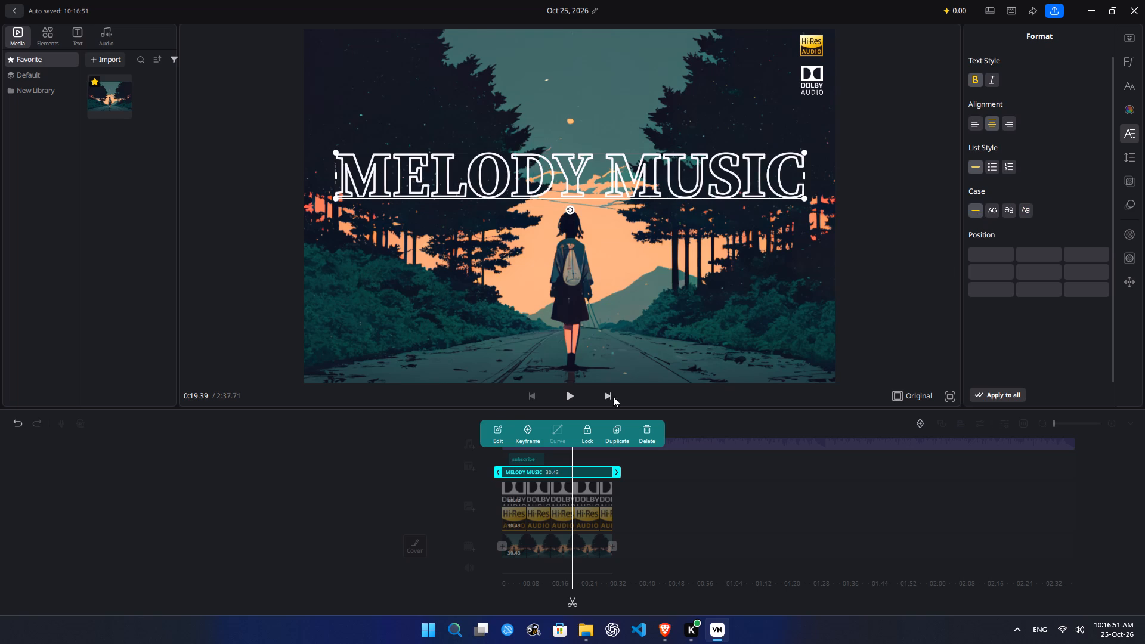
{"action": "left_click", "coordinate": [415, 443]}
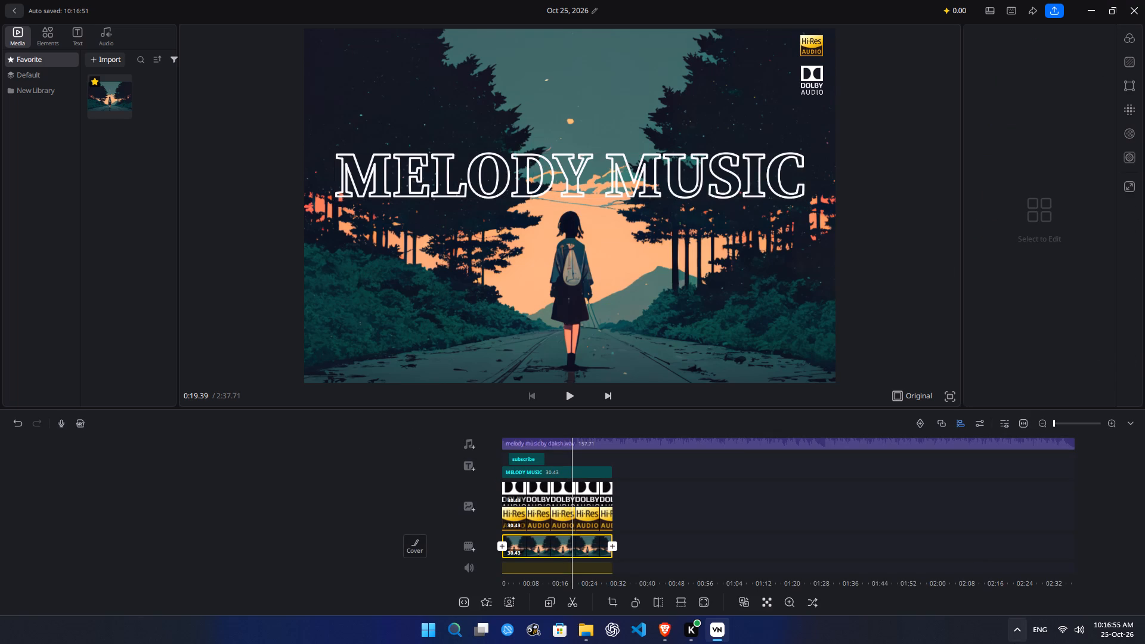
Add a text overlay reading "COPYRIGHT FREE", with "FREE" on a second line.
{"action": "left_click", "coordinate": [462, 466]}
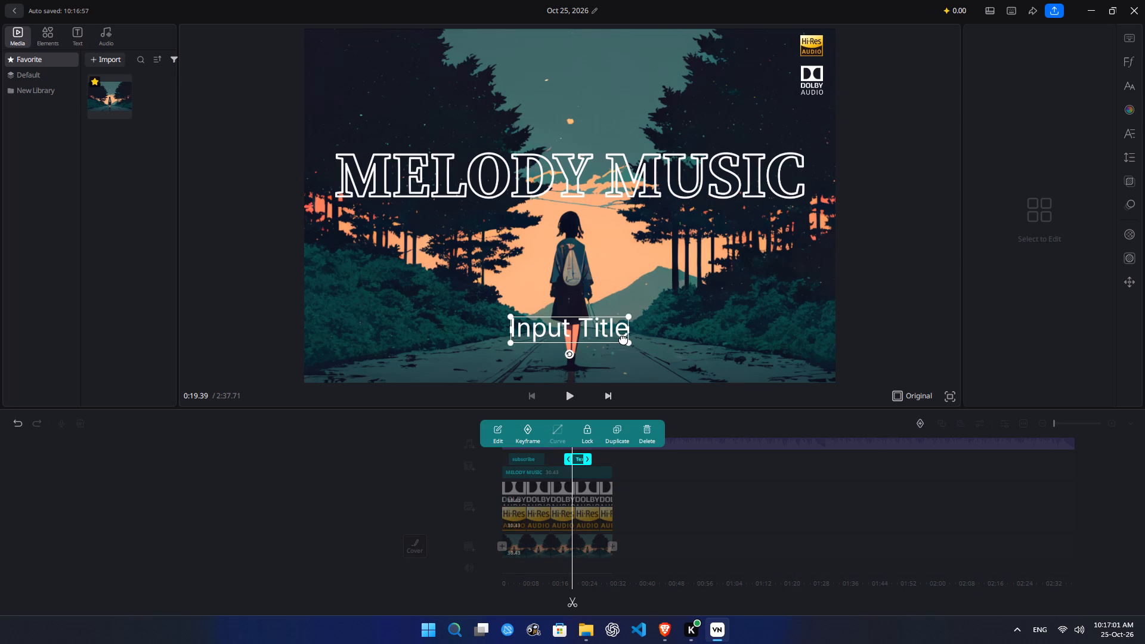
{"action": "left_click", "coordinate": [581, 333]}
{"action": "left_click", "coordinate": [1033, 82]}
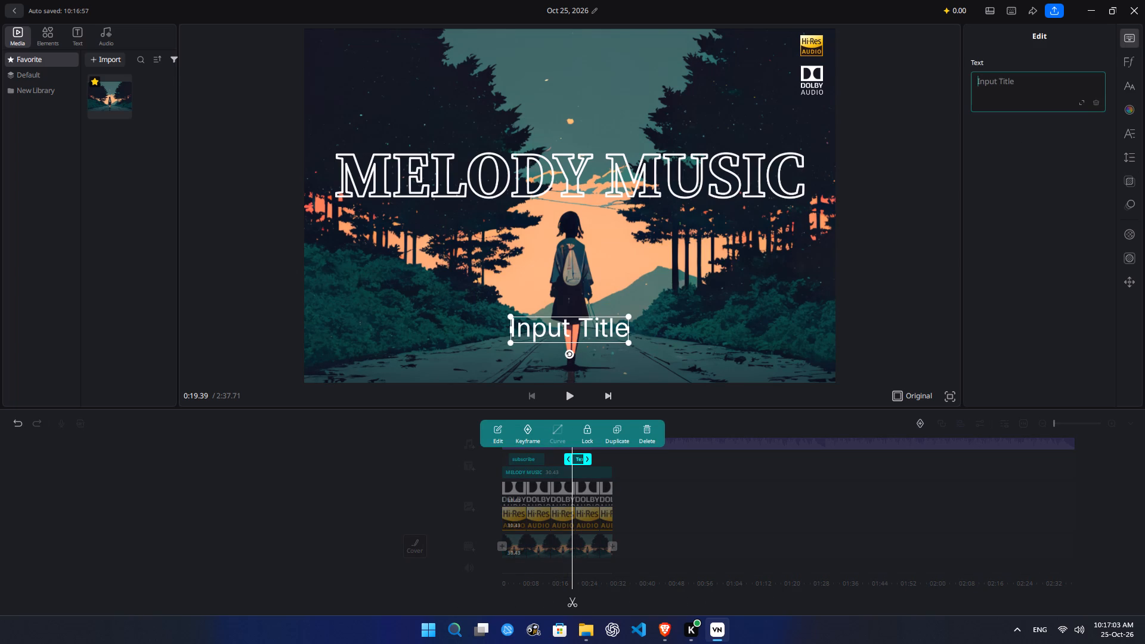
{"action": "type", "text": "COPY"}
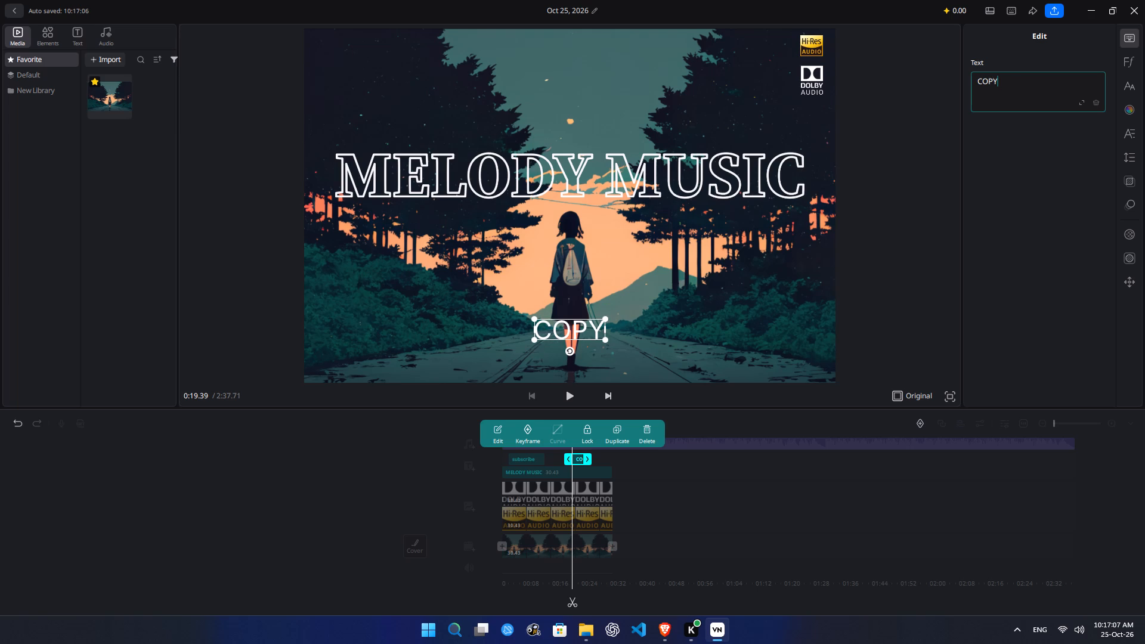
{"action": "type", "text": "RI"}
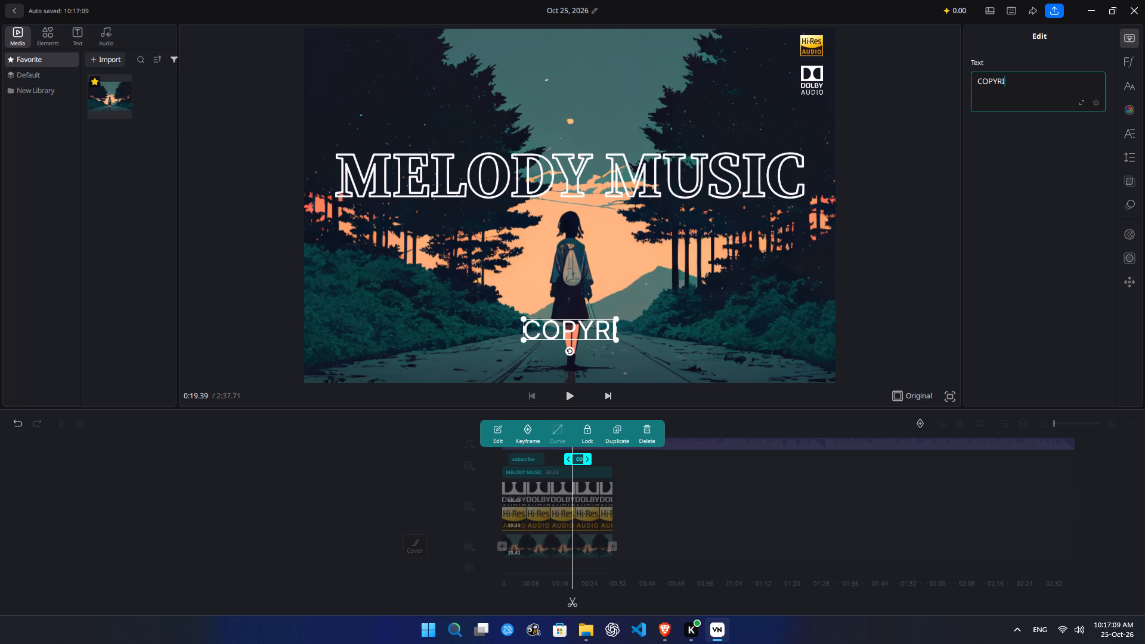
{"action": "type", "text": "GHT"}
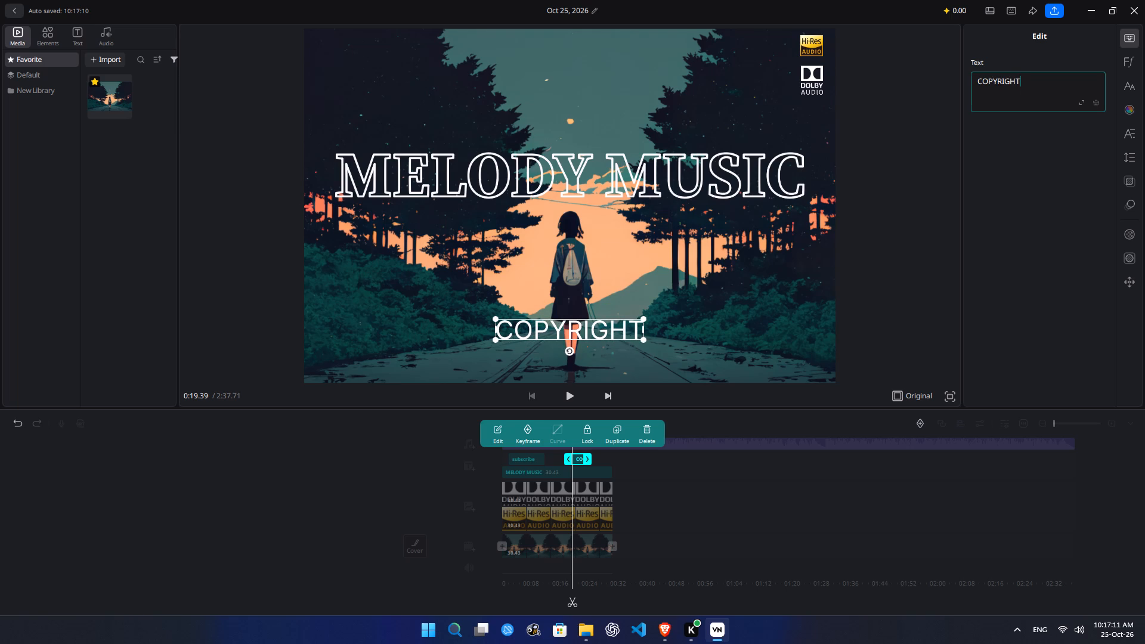
{"action": "key", "text": "space"}
{"action": "type", "text": "FREE"}
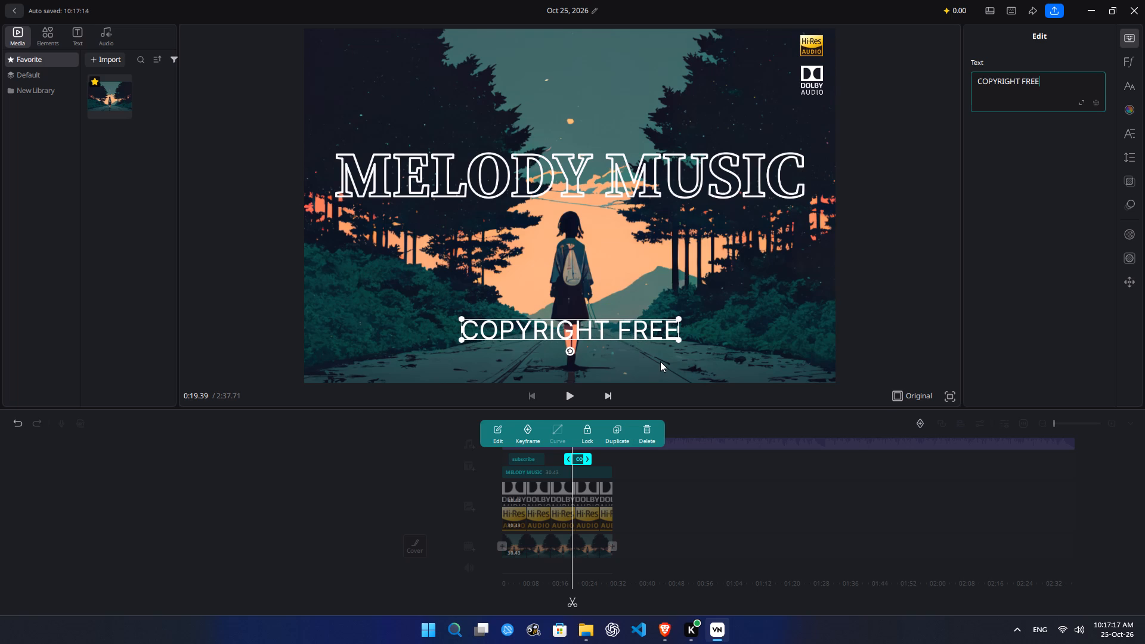
{"action": "key", "text": "BackSpace"}
{"action": "key", "text": "BackSpace"}
{"action": "key", "text": "BackSpace"}
{"action": "key", "text": "BackSpace"}
{"action": "key", "text": "BackSpace"}
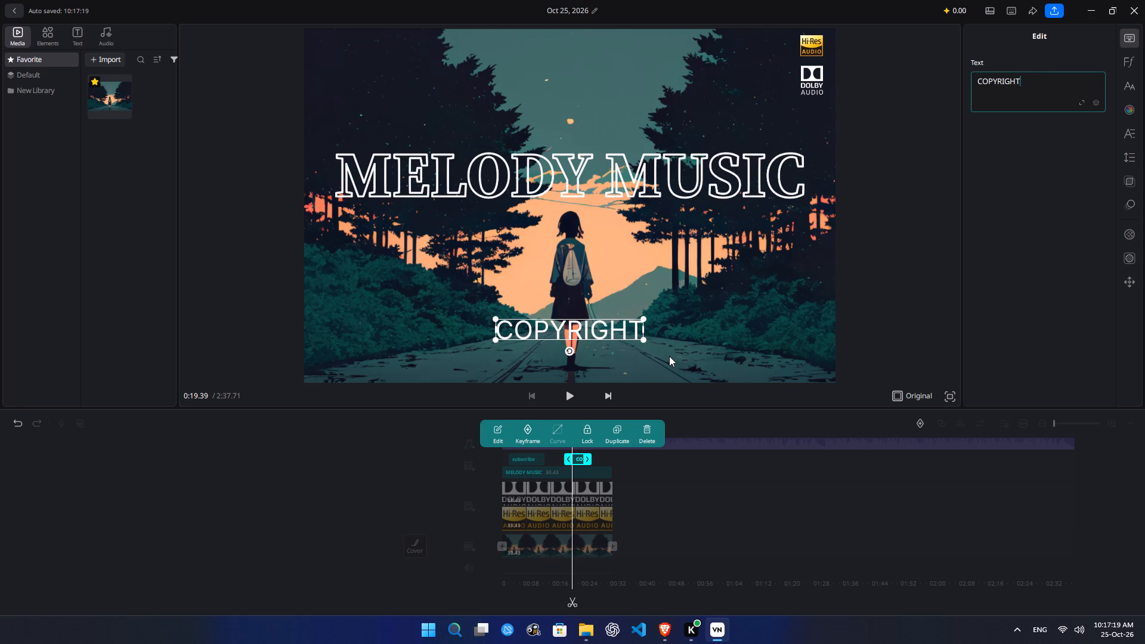
{"action": "key", "text": "Return"}
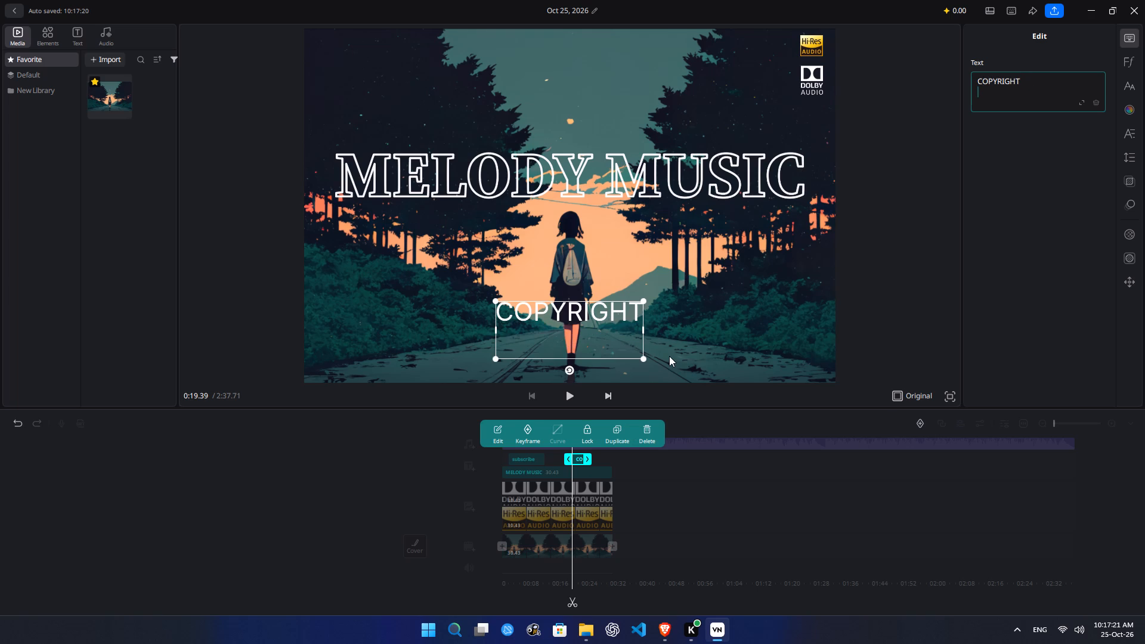
{"action": "type", "text": "FREE"}
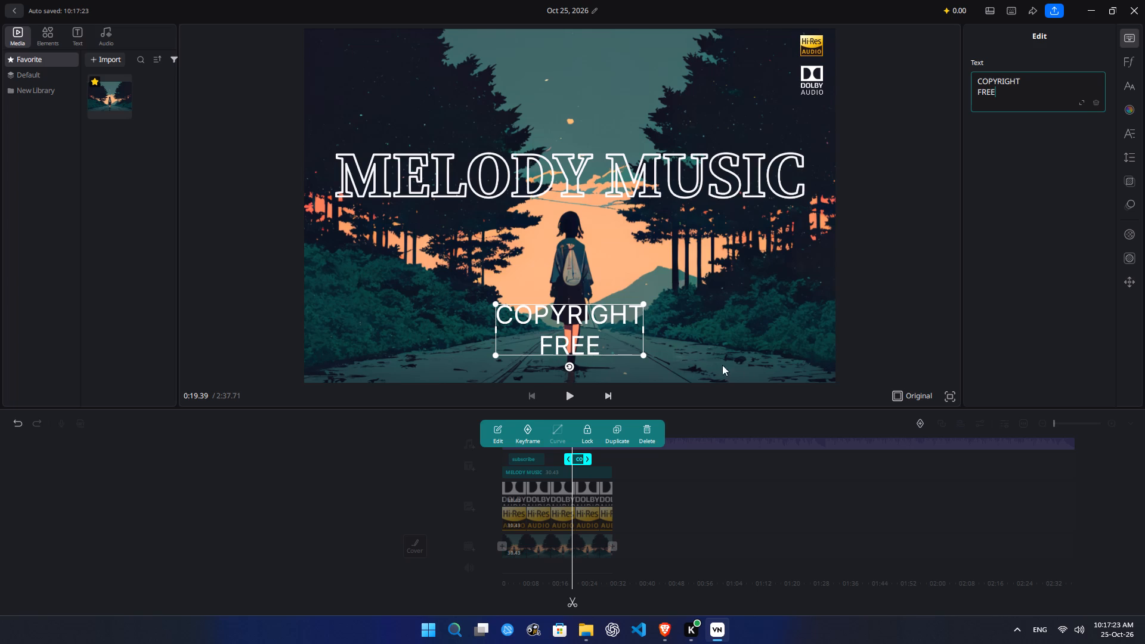
{"action": "left_click", "coordinate": [875, 330]}
Shrink the "COPYRIGHT FREE" text to a small caption and place it in the lower-right corner of the video frame.
{"action": "left_click", "coordinate": [591, 349]}
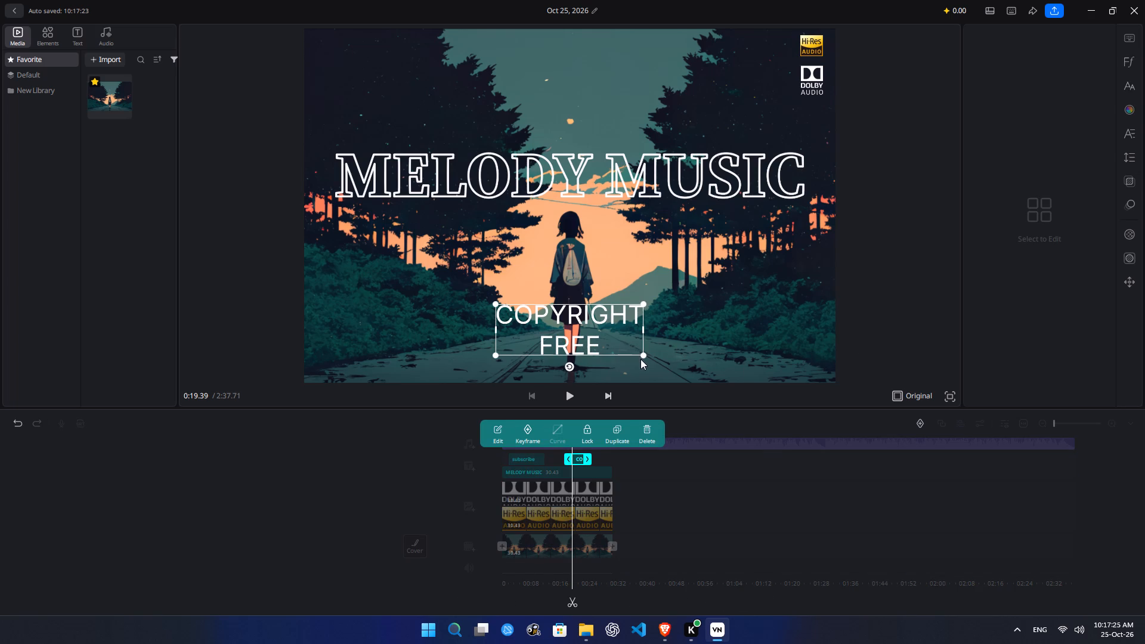
{"action": "left_click_drag", "start_coordinate": [643, 354], "coordinate": [535, 315]}
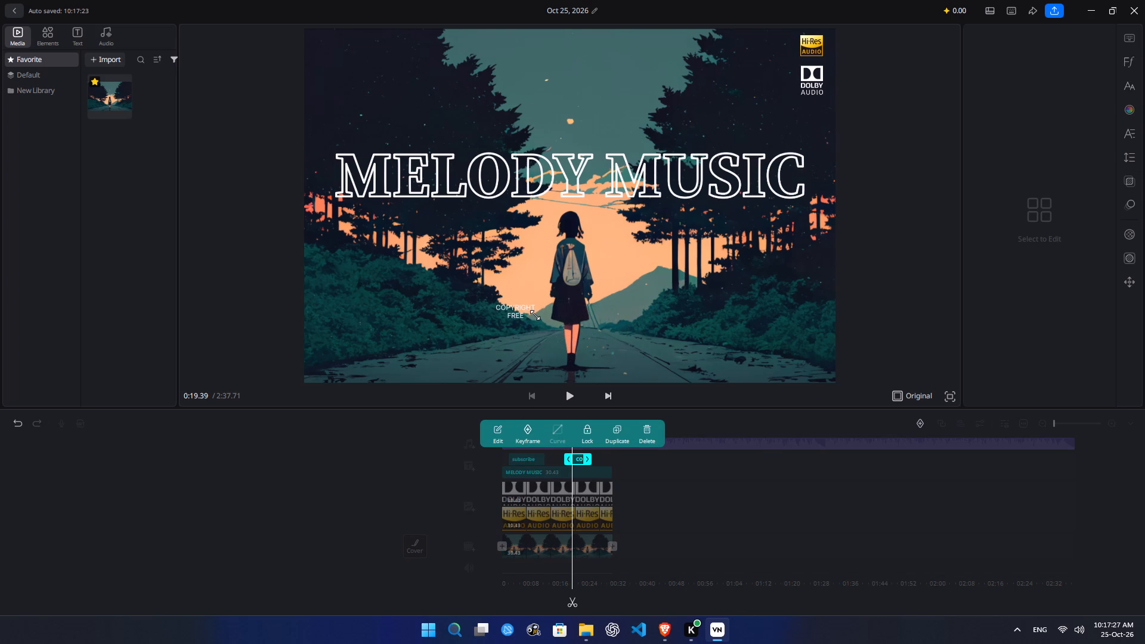
{"action": "left_click_drag", "start_coordinate": [535, 315], "coordinate": [530, 312]}
{"action": "left_click_drag", "start_coordinate": [529, 317], "coordinate": [543, 327]}
{"action": "left_click_drag", "start_coordinate": [524, 318], "coordinate": [791, 369]}
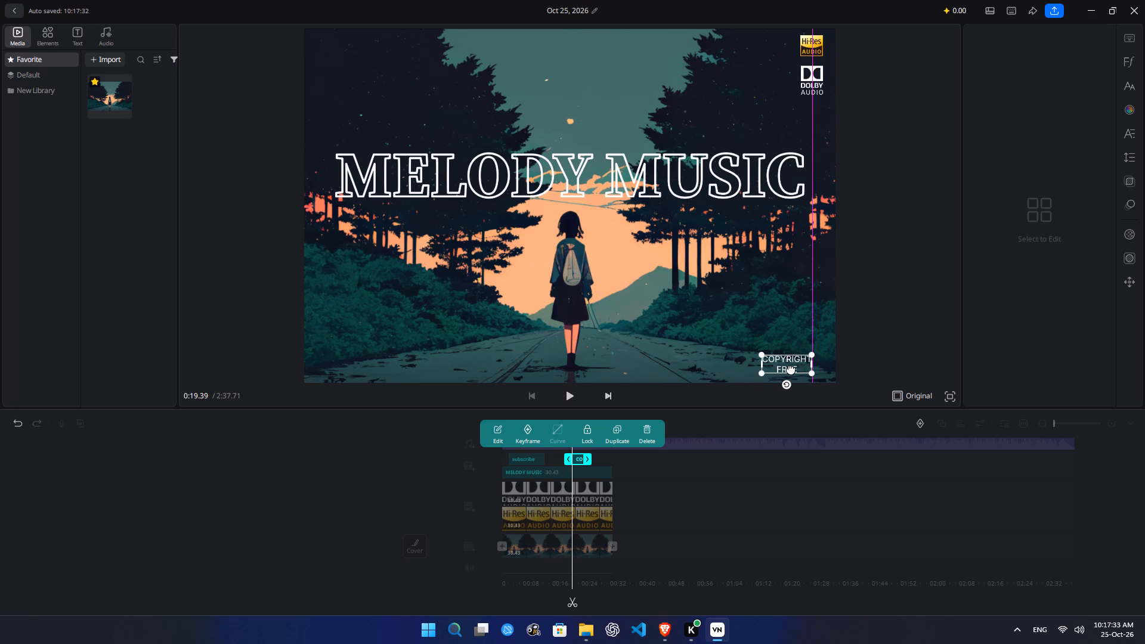
{"action": "left_click_drag", "start_coordinate": [791, 369], "coordinate": [791, 364]}
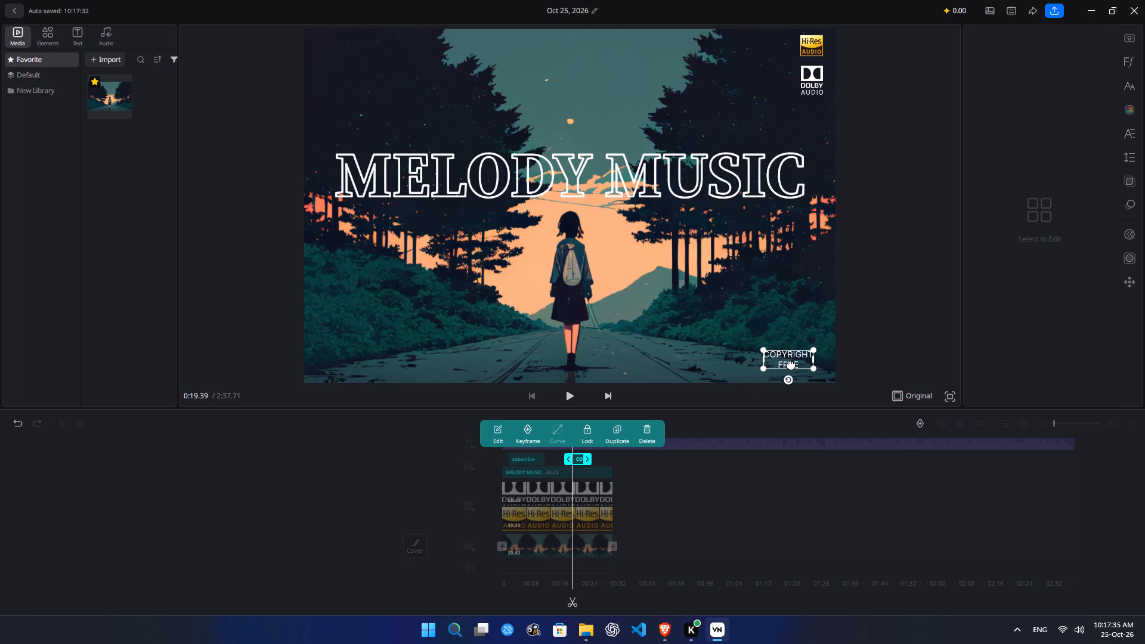
{"action": "left_click_drag", "start_coordinate": [791, 364], "coordinate": [790, 364]}
{"action": "left_click", "coordinate": [908, 343]}
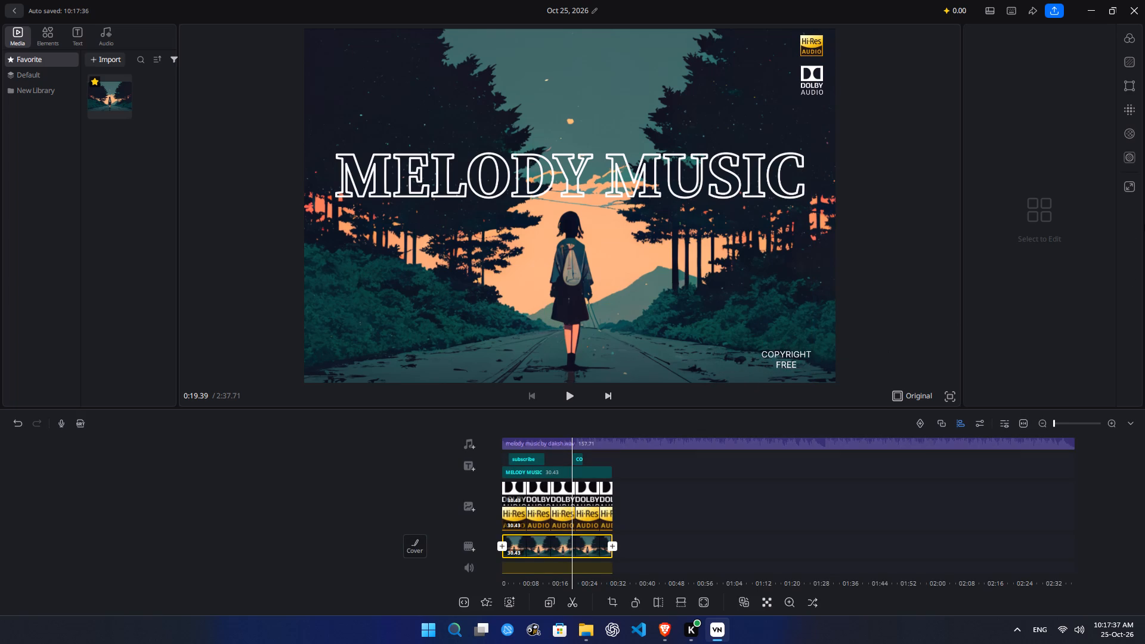
Move the "COPYRIGHT FREE" clip to the video's start on its own track below "MELODY MUSIC" and extend it to about 29.8 seconds.
{"action": "left_click_drag", "start_coordinate": [376, 475], "coordinate": [535, 493]}
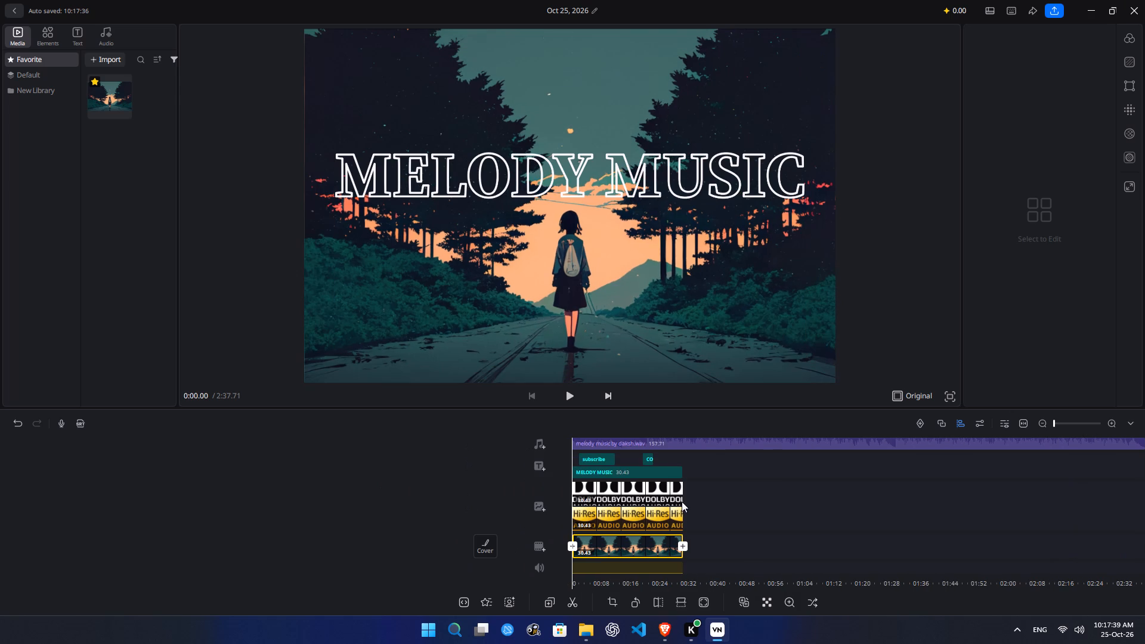
{"action": "left_click", "coordinate": [598, 459]}
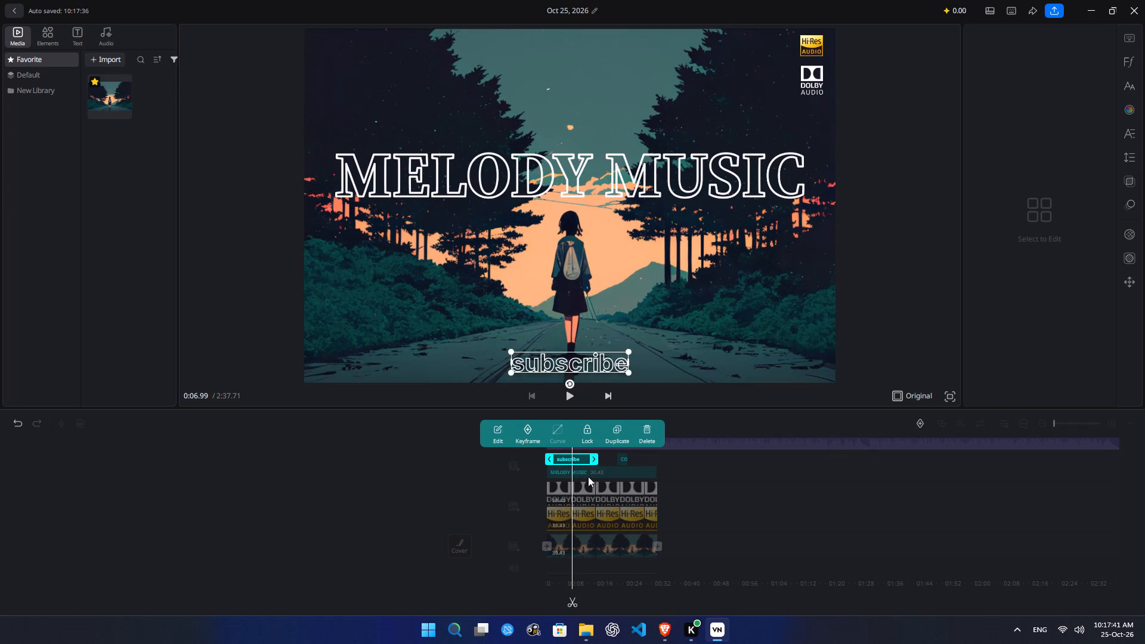
{"action": "left_click", "coordinate": [624, 459]}
{"action": "left_click_drag", "start_coordinate": [571, 462], "coordinate": [570, 479]}
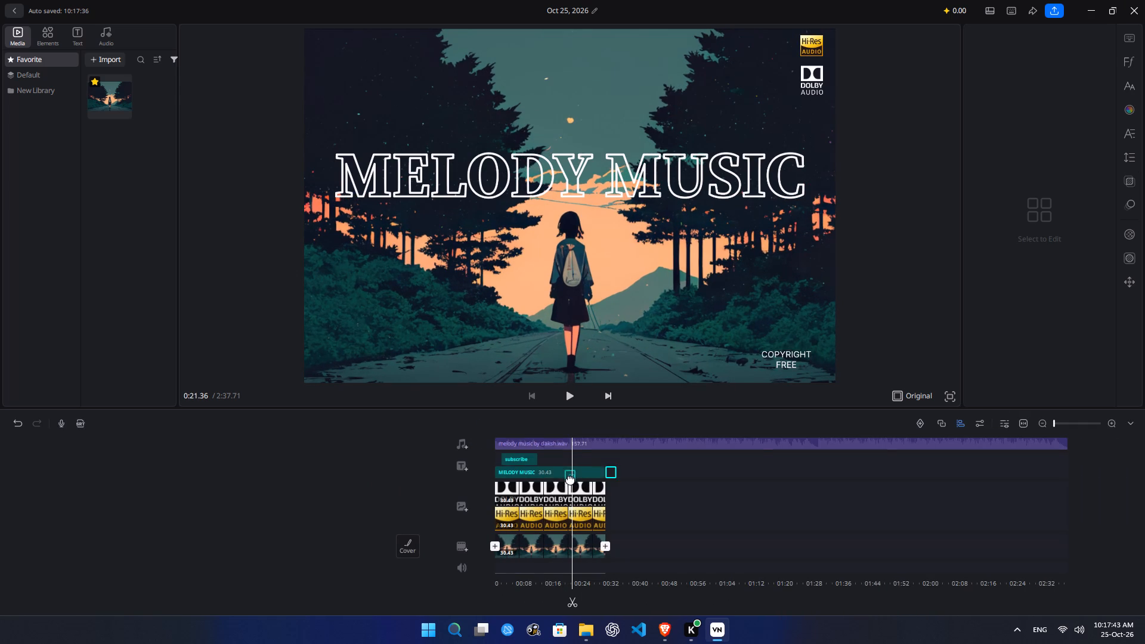
{"action": "left_click_drag", "start_coordinate": [570, 479], "coordinate": [502, 481]}
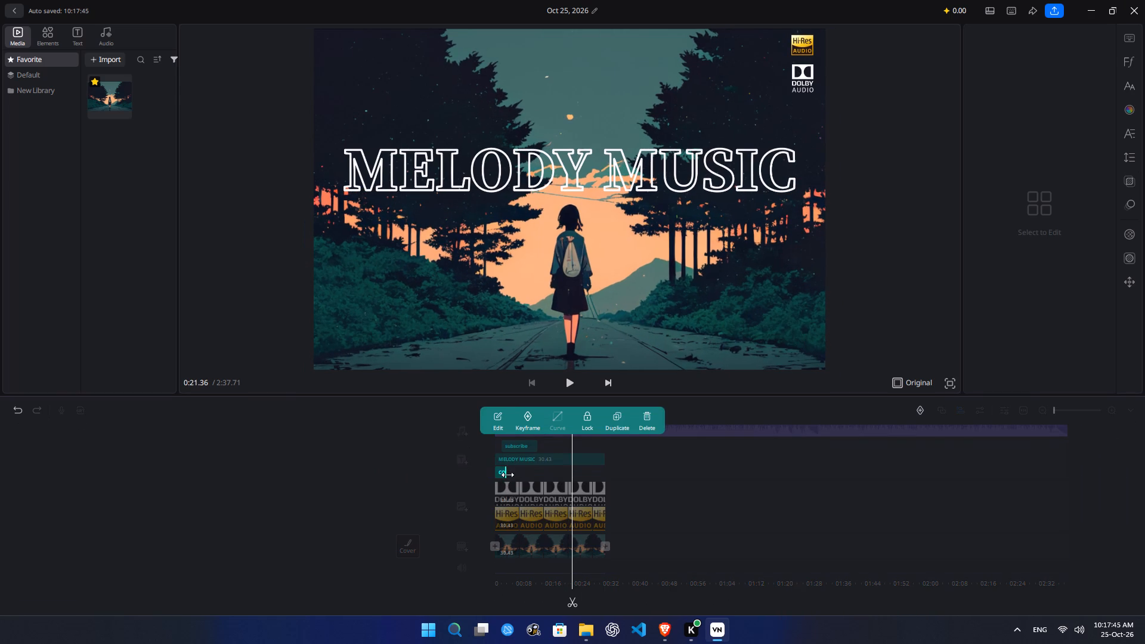
{"action": "left_click", "coordinate": [504, 475]}
{"action": "left_click_drag", "start_coordinate": [506, 475], "coordinate": [594, 479]}
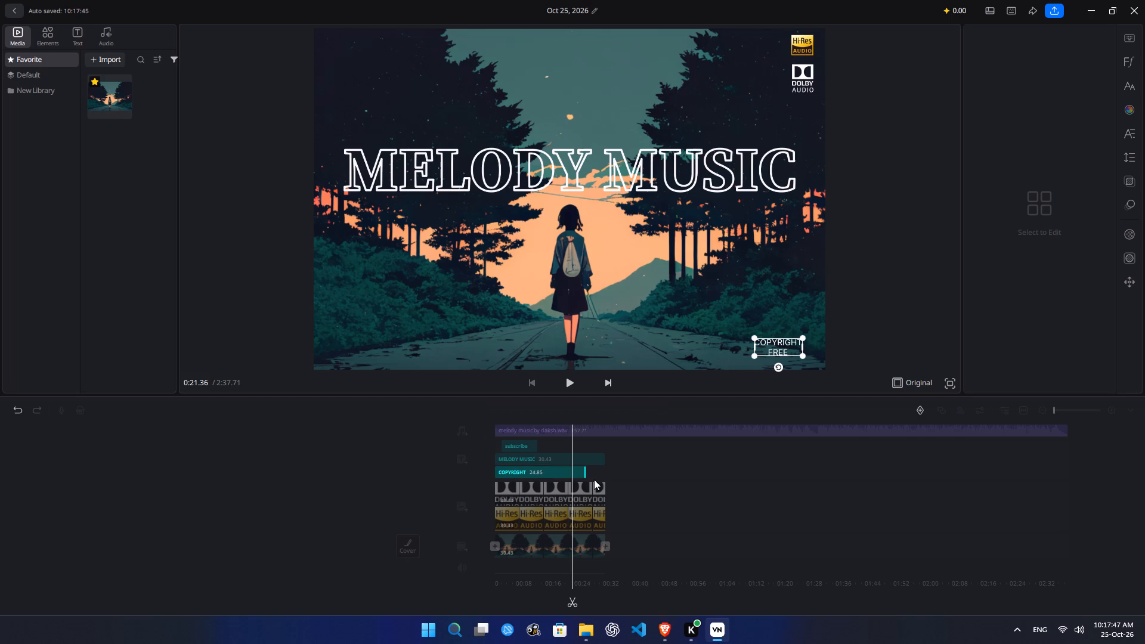
{"action": "left_click_drag", "start_coordinate": [594, 479], "coordinate": [604, 479]}
{"action": "left_click", "coordinate": [413, 478]}
Play roughly the first 14 seconds from the video's start to review the "COPYRIGHT FREE" caption with the other overlays.
{"action": "left_click_drag", "start_coordinate": [703, 474], "coordinate": [716, 474]}
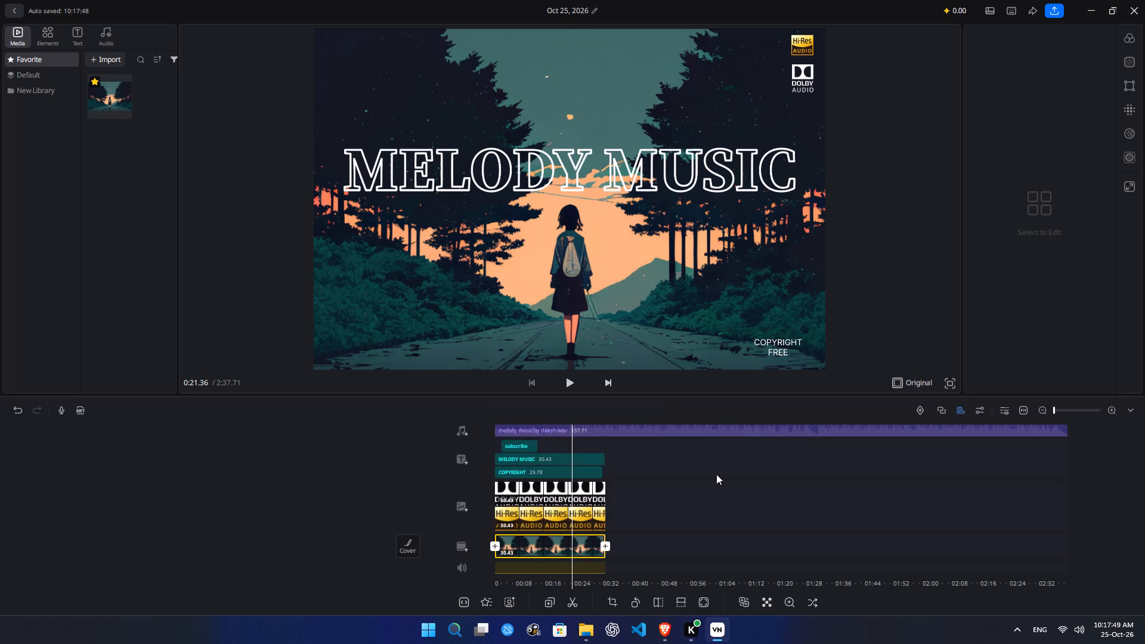
{"action": "left_click_drag", "start_coordinate": [716, 474], "coordinate": [796, 474]}
{"action": "left_click", "coordinate": [574, 387]}
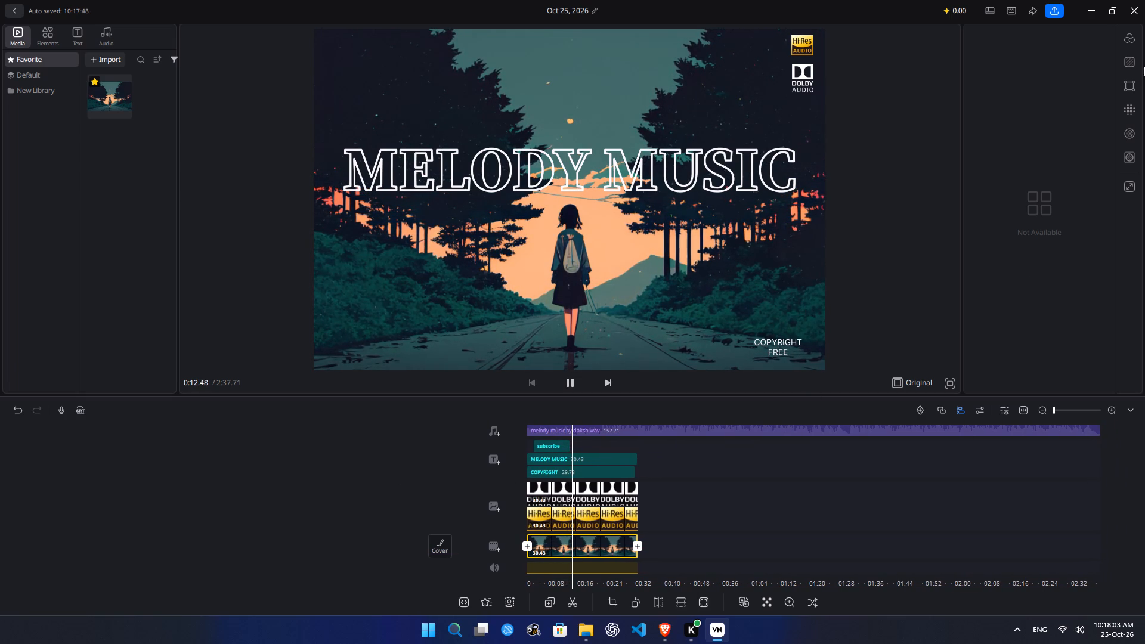
{"action": "key", "text": "space"}
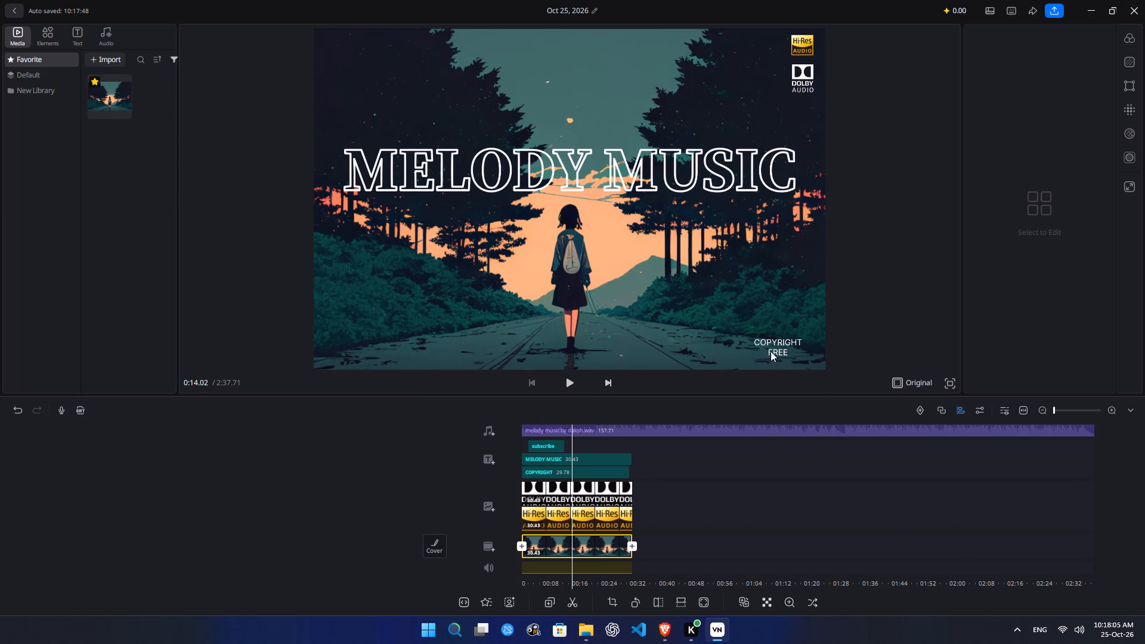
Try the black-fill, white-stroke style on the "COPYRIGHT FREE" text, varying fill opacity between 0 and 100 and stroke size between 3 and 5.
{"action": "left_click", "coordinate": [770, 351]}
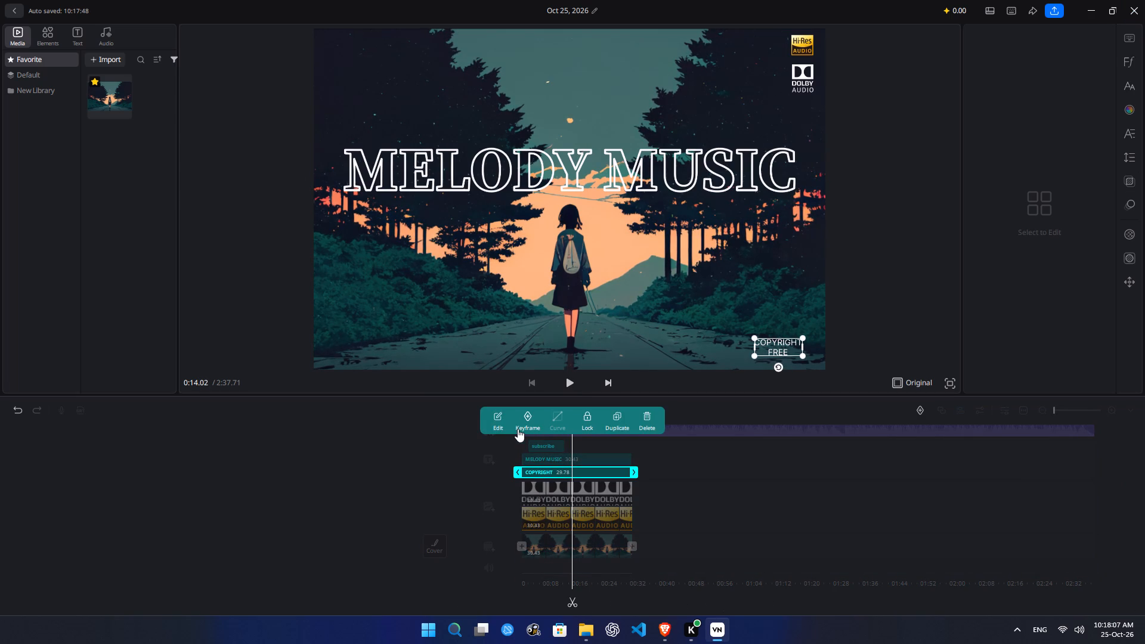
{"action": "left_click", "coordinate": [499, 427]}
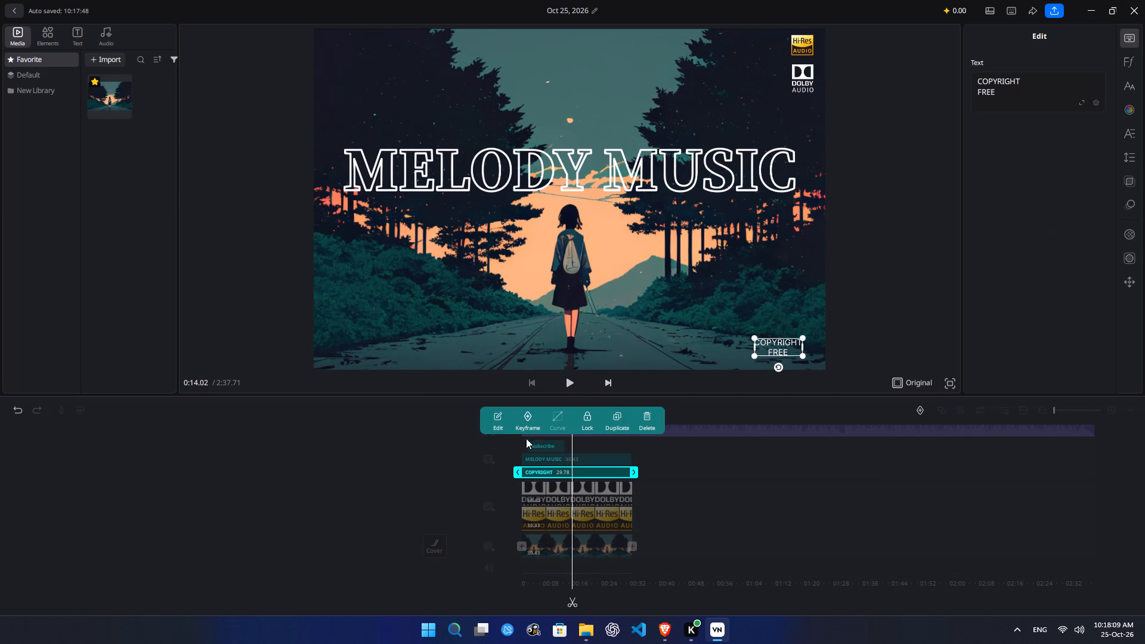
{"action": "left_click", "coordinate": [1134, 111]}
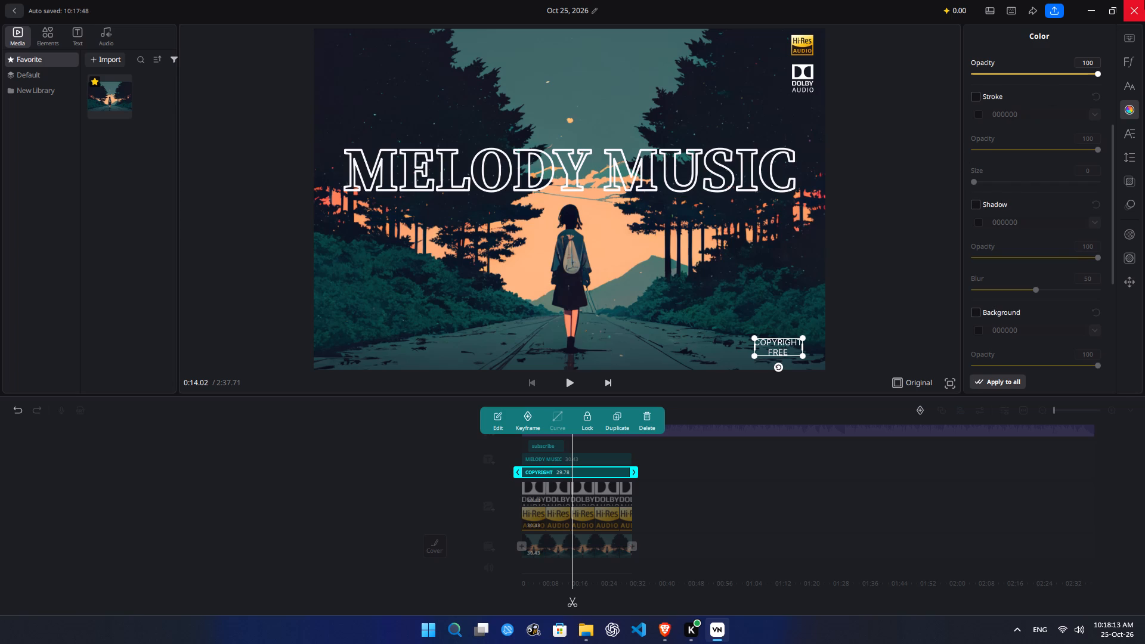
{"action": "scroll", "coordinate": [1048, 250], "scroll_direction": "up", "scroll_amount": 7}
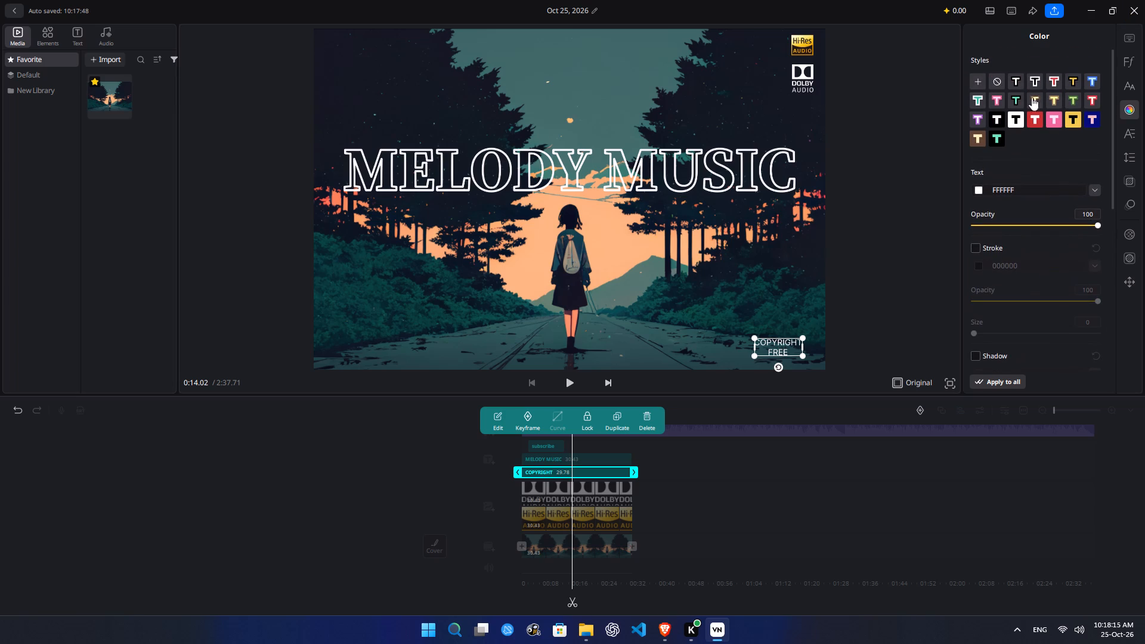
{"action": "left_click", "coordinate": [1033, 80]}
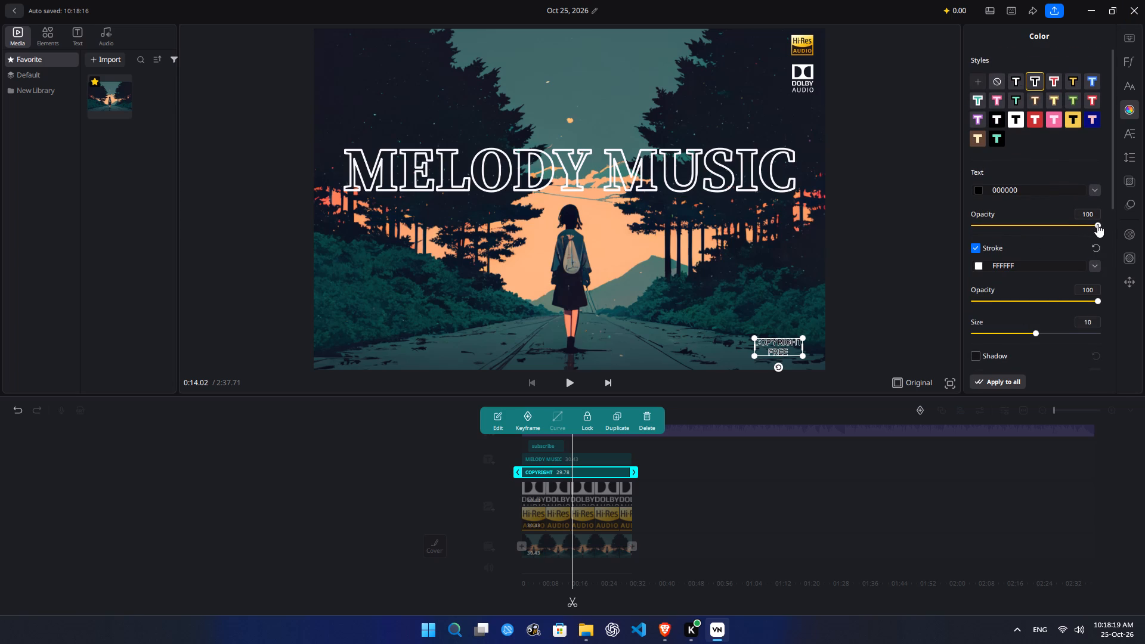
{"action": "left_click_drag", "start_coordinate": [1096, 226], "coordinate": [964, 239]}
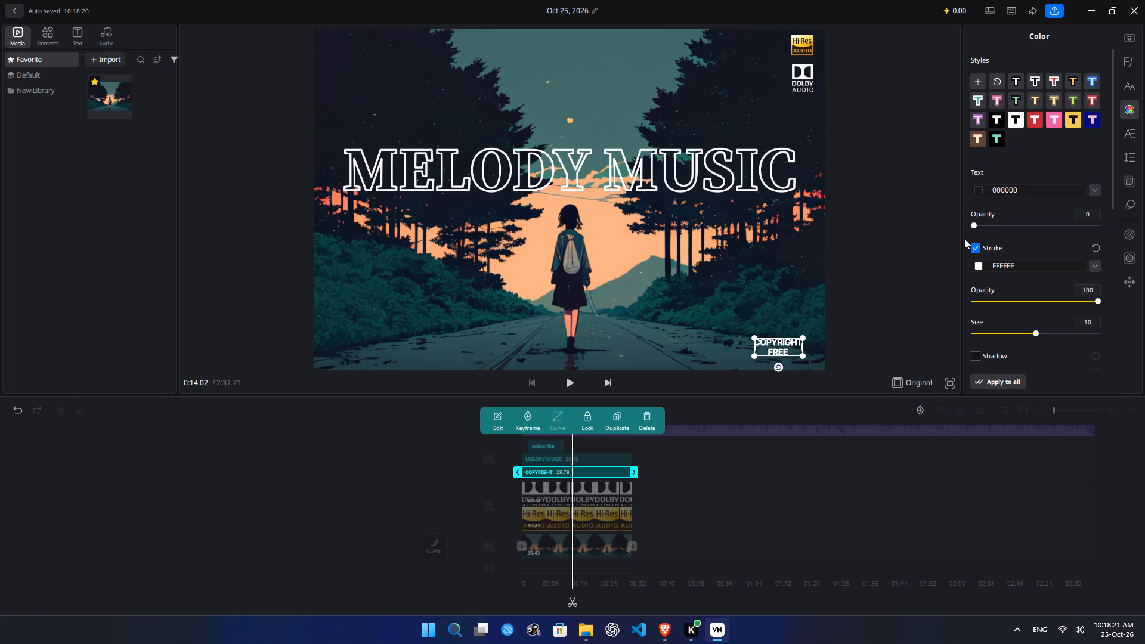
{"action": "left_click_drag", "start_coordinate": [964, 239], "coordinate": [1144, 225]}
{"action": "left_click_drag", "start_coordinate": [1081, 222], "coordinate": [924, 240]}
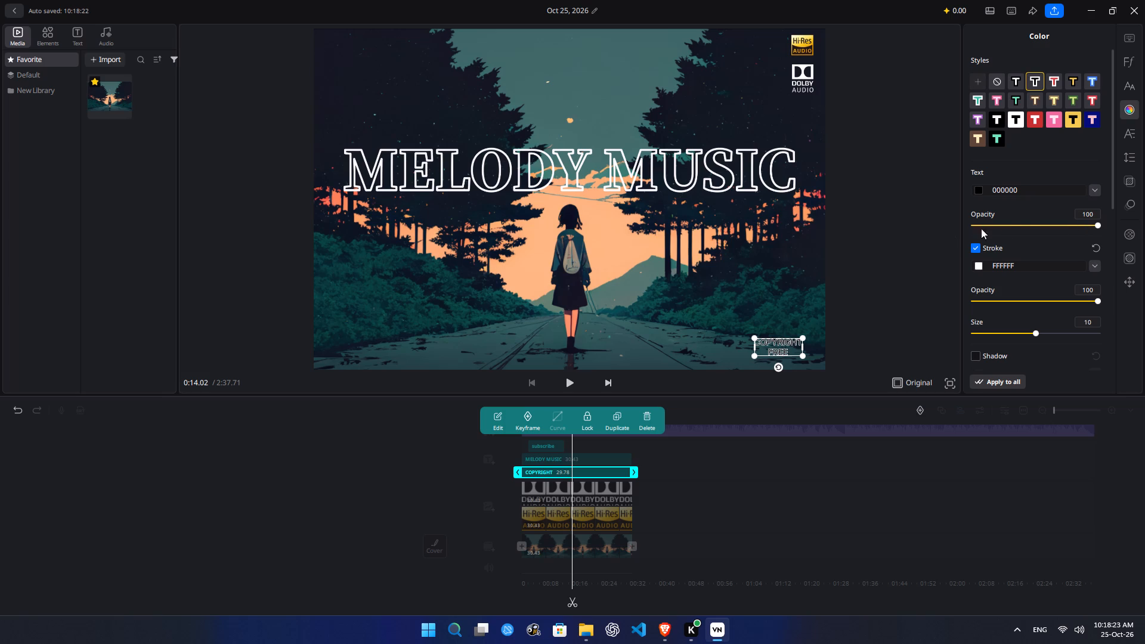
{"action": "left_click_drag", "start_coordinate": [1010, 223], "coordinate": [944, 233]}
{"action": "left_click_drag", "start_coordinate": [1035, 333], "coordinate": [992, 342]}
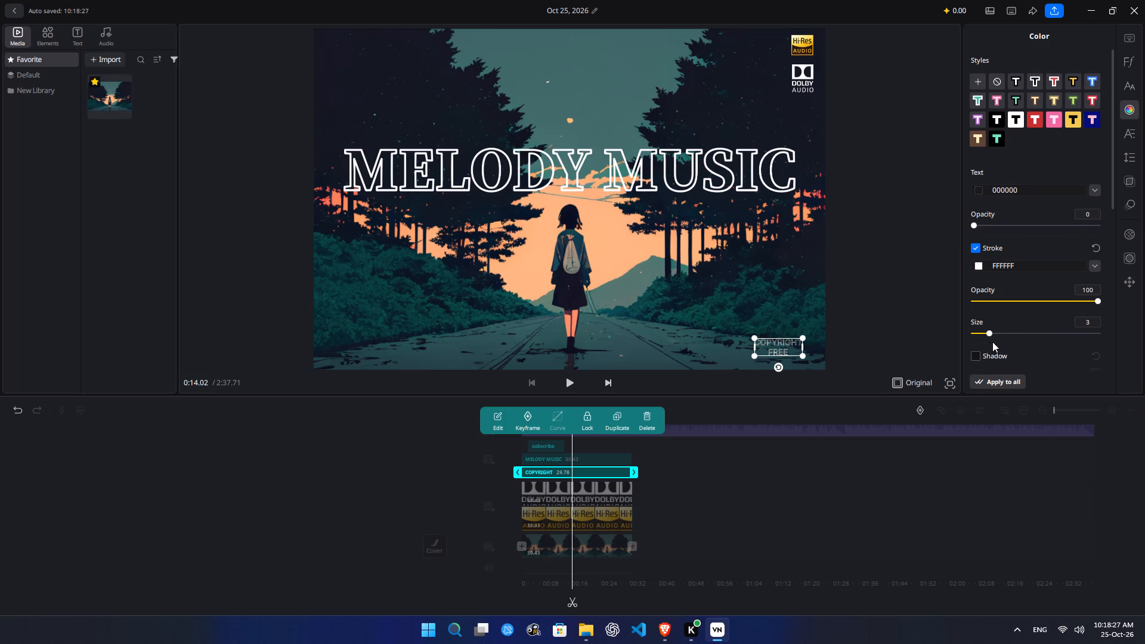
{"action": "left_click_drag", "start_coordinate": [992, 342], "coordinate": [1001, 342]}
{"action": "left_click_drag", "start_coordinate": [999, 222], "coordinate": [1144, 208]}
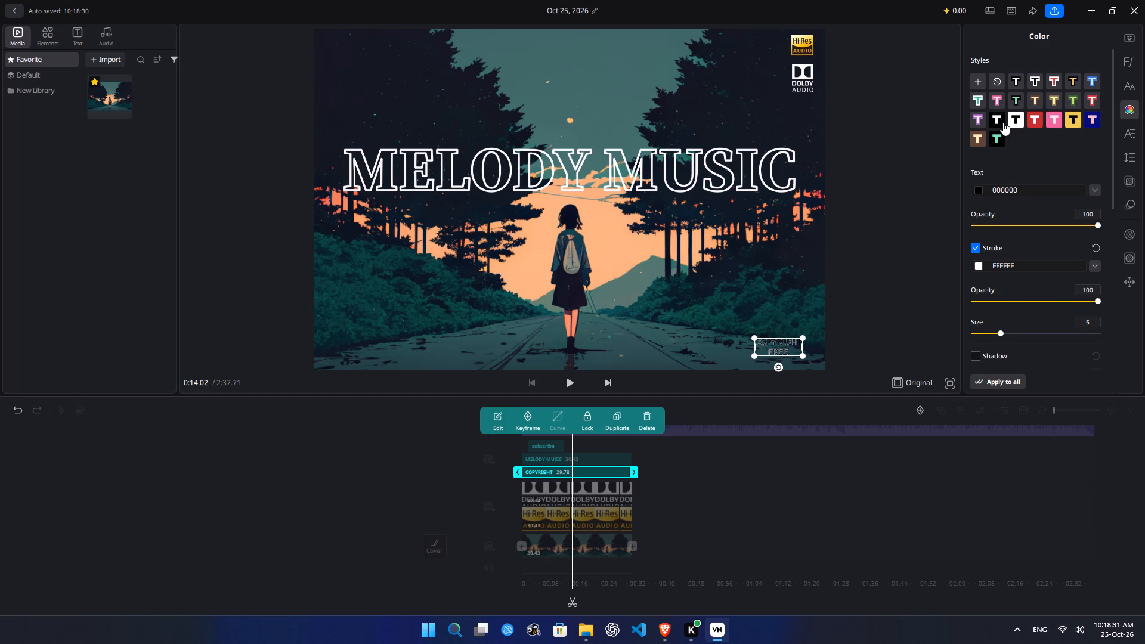
Apply the simple white text style preset to the "COPYRIGHT FREE" caption.
{"action": "left_click", "coordinate": [1019, 82]}
{"action": "left_click", "coordinate": [890, 294]}
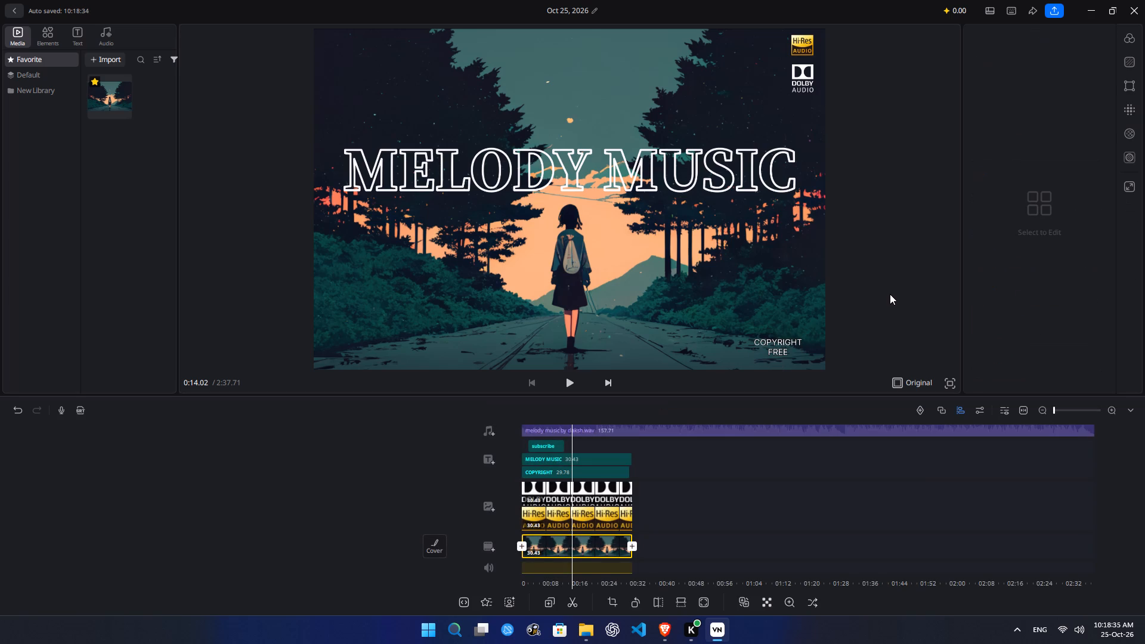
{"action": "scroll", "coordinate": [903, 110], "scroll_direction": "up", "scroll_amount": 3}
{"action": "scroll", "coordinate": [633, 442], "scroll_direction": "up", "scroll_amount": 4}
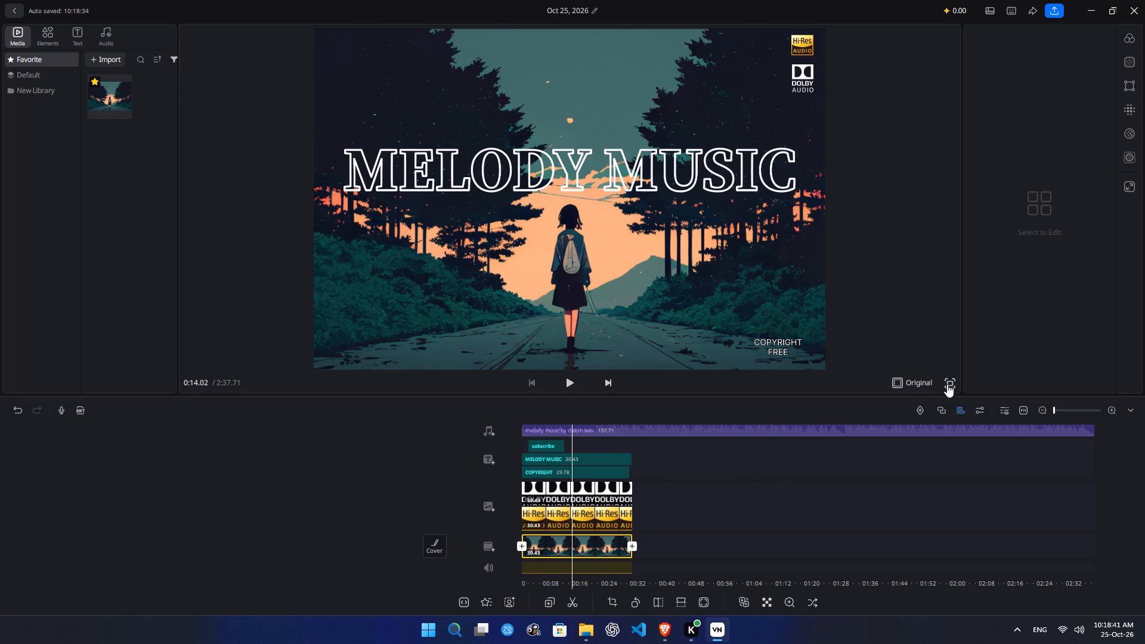
Review the video in full-screen preview, scrubbing between its opening, middle and the part past the image clip.
{"action": "left_click", "coordinate": [947, 384]}
{"action": "key", "text": "space"}
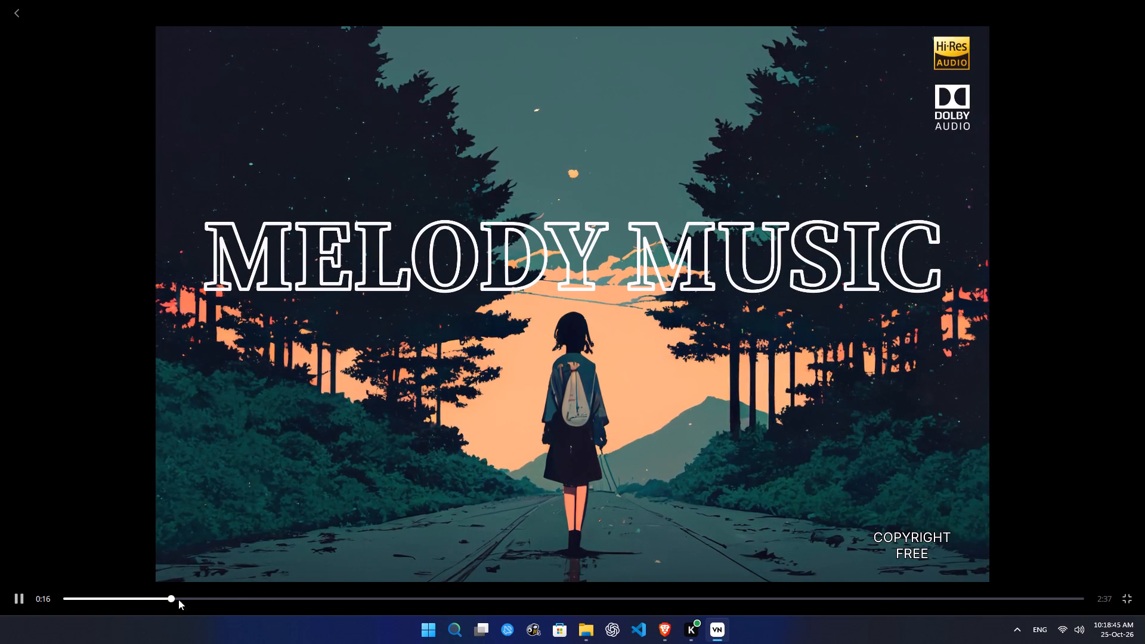
{"action": "left_click_drag", "start_coordinate": [118, 598], "coordinate": [39, 598]}
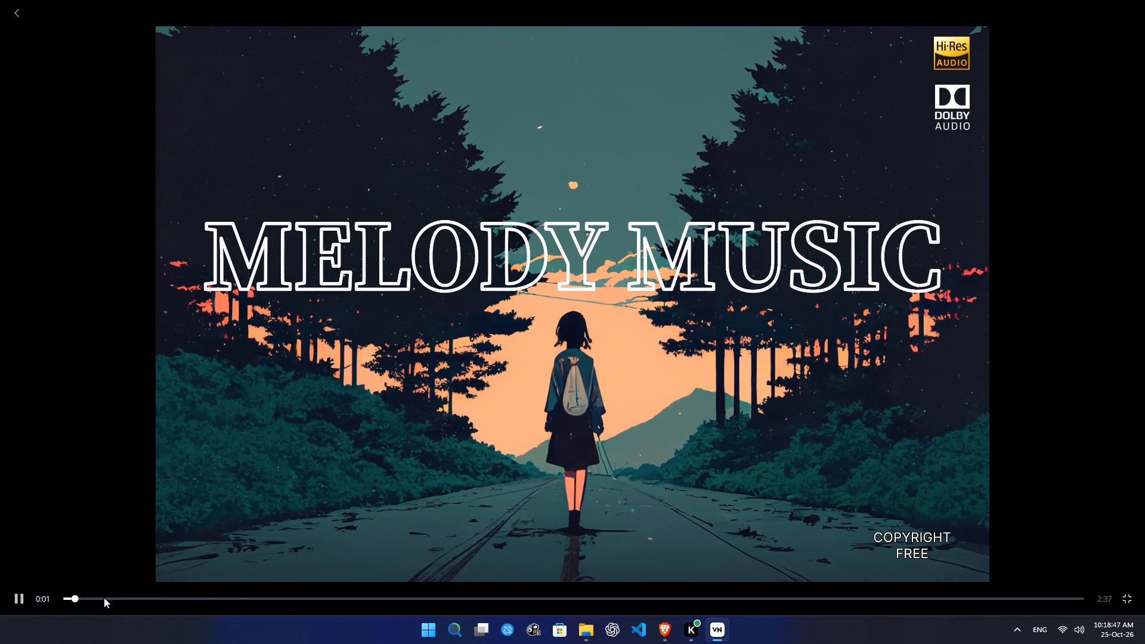
{"action": "left_click_drag", "start_coordinate": [78, 593], "coordinate": [314, 590]}
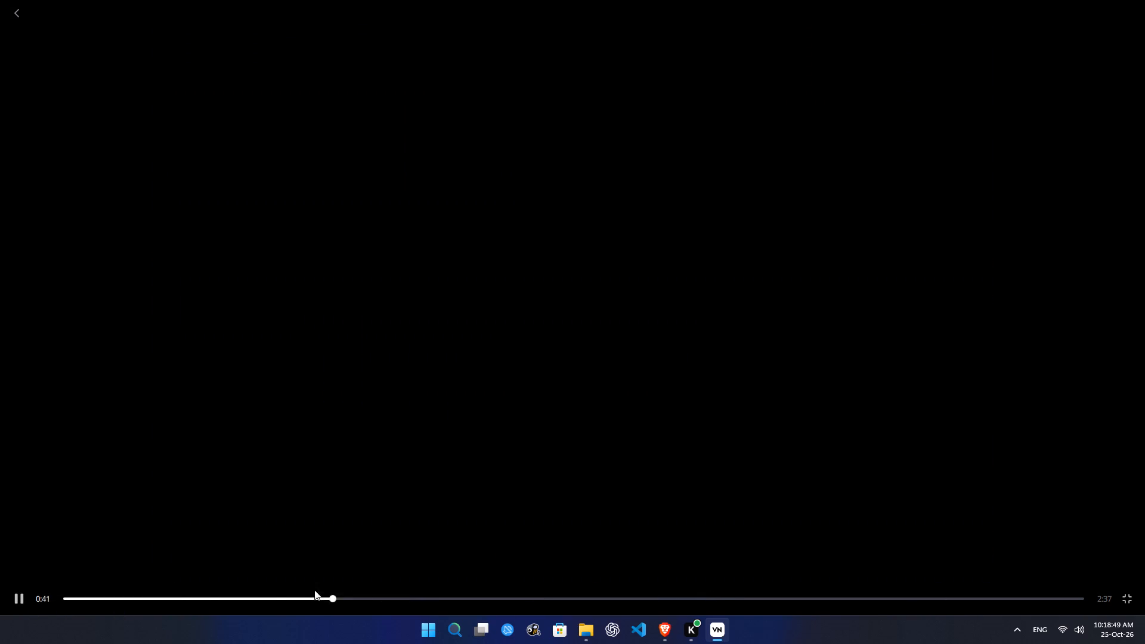
{"action": "left_click_drag", "start_coordinate": [314, 590], "coordinate": [153, 594]}
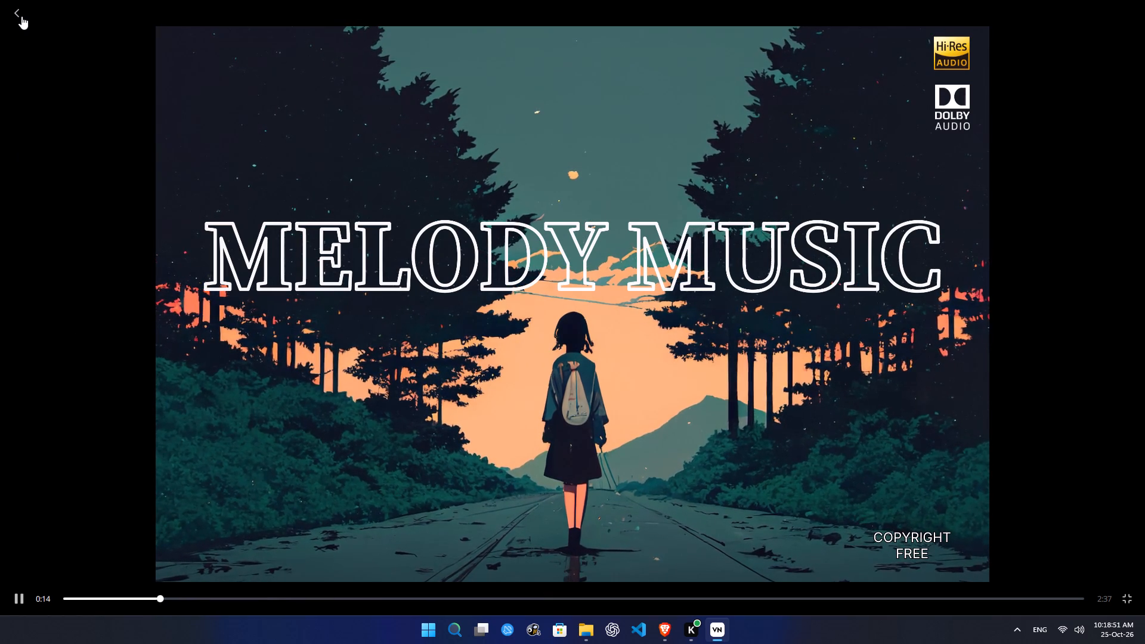
{"action": "left_click", "coordinate": [21, 16]}
Trim the end of the melody audio track to about 31.2 seconds, near the end of the image clip.
{"action": "left_click", "coordinate": [730, 427]}
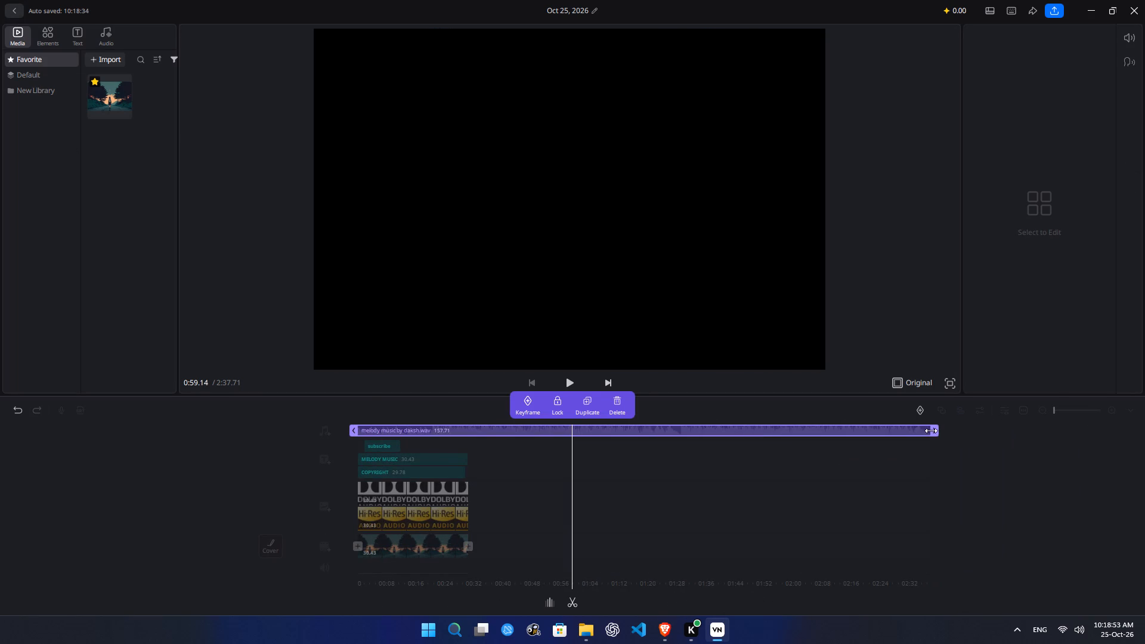
{"action": "left_click_drag", "start_coordinate": [931, 431], "coordinate": [472, 443]}
{"action": "left_click", "coordinate": [686, 465]}
Extend the "COPYRIGHT FREE" text clip to about 31.2 seconds, matching the end of the melody audio.
{"action": "left_click", "coordinate": [549, 475]}
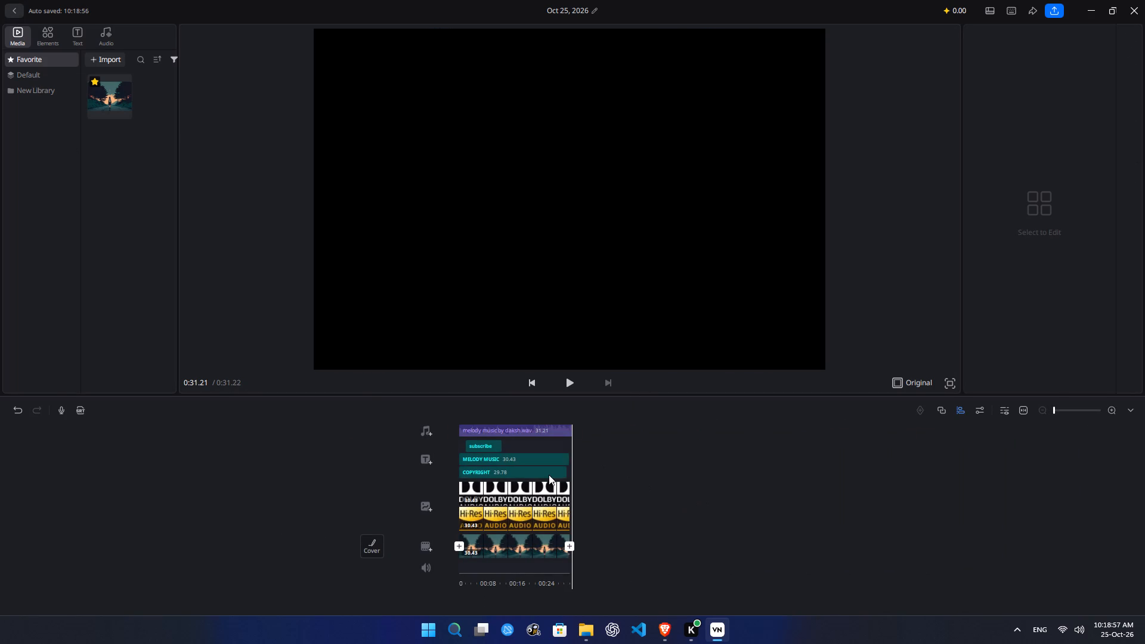
{"action": "left_click_drag", "start_coordinate": [593, 475], "coordinate": [599, 473]}
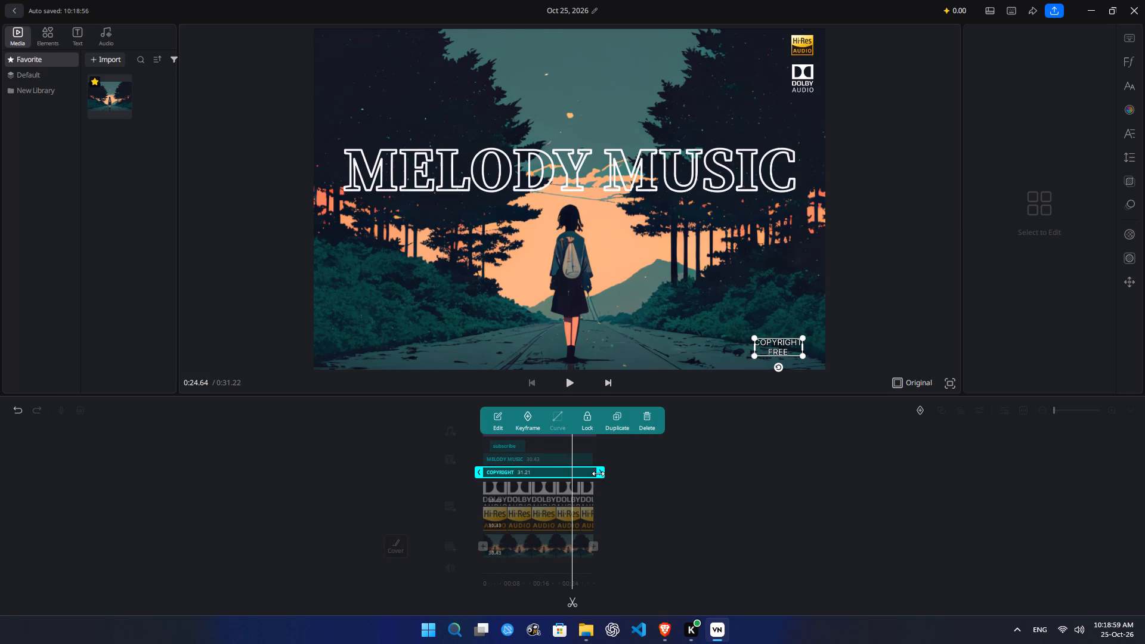
{"action": "left_click", "coordinate": [588, 465]}
{"action": "left_click", "coordinate": [606, 475]}
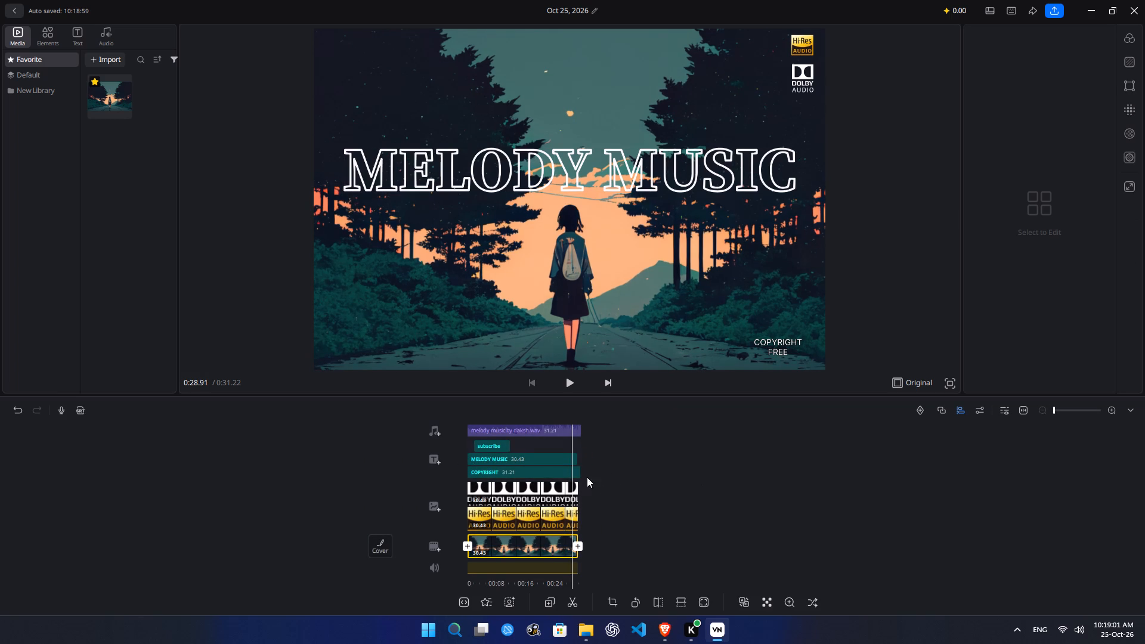
Extend the "MELODY MUSIC" title clip to about 31.9 seconds.
{"action": "left_click", "coordinate": [568, 459]}
{"action": "left_click_drag", "start_coordinate": [583, 460], "coordinate": [589, 462]}
{"action": "left_click", "coordinate": [589, 462]}
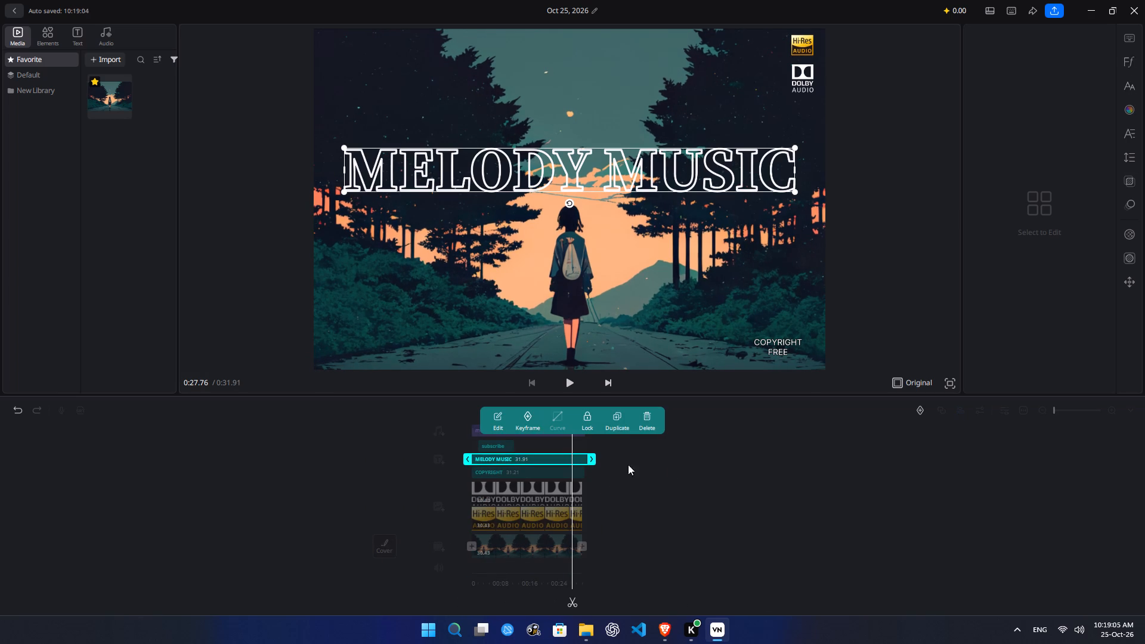
{"action": "left_click", "coordinate": [670, 467]}
Briefly preview the video from its start and change the project's aspect ratio to 16:9.
{"action": "left_click_drag", "start_coordinate": [671, 467], "coordinate": [856, 479]}
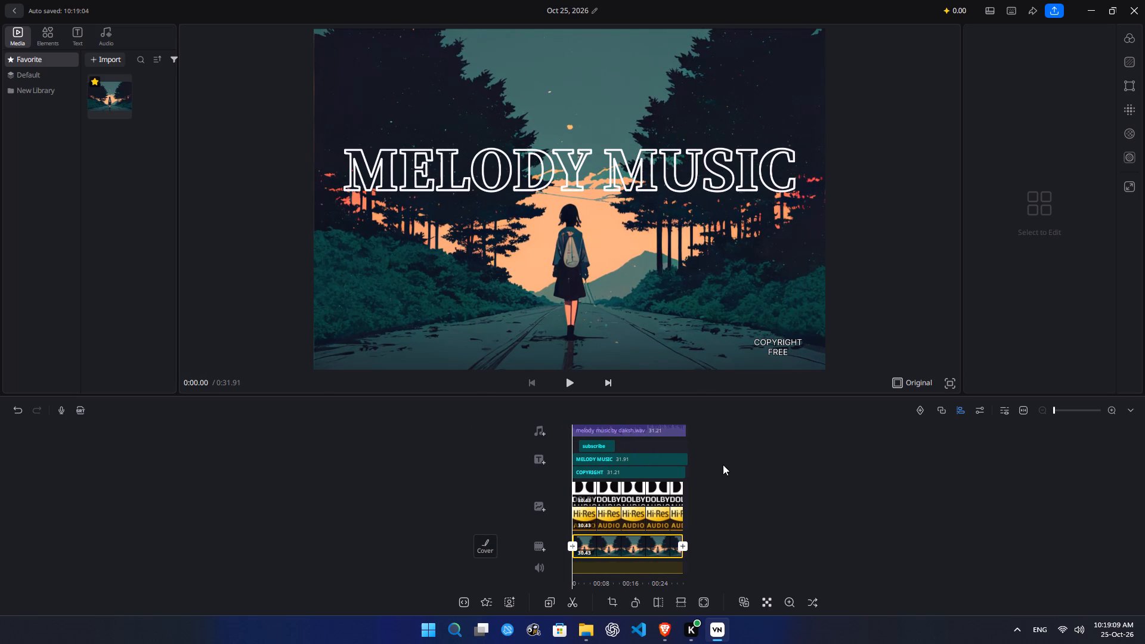
{"action": "key", "text": "space"}
{"action": "key", "text": "space"}
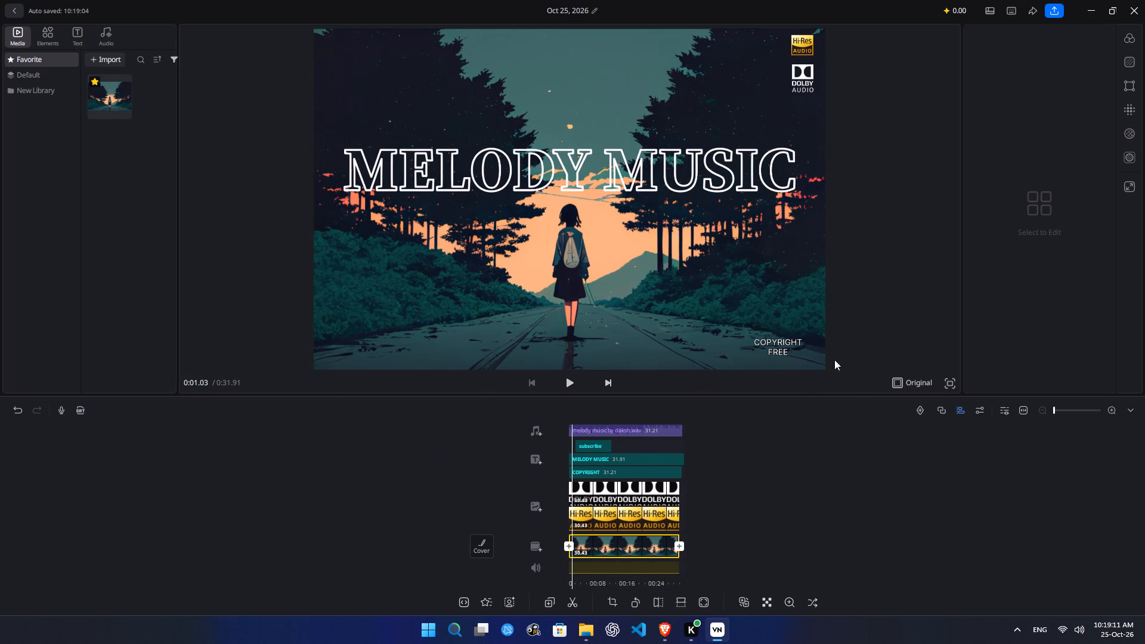
{"action": "left_click", "coordinate": [920, 387]}
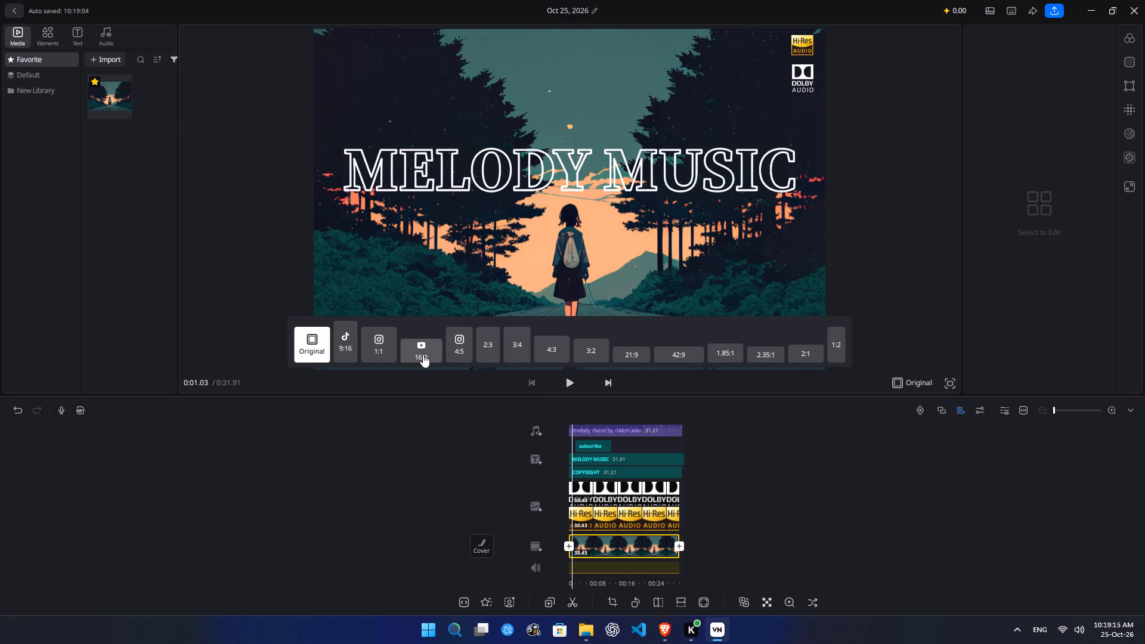
{"action": "left_click", "coordinate": [423, 354]}
{"action": "left_click", "coordinate": [757, 477]}
Enlarge the backpacker image until it fills the width of the 16:9 frame, covering the black side bars.
{"action": "left_click", "coordinate": [717, 268]}
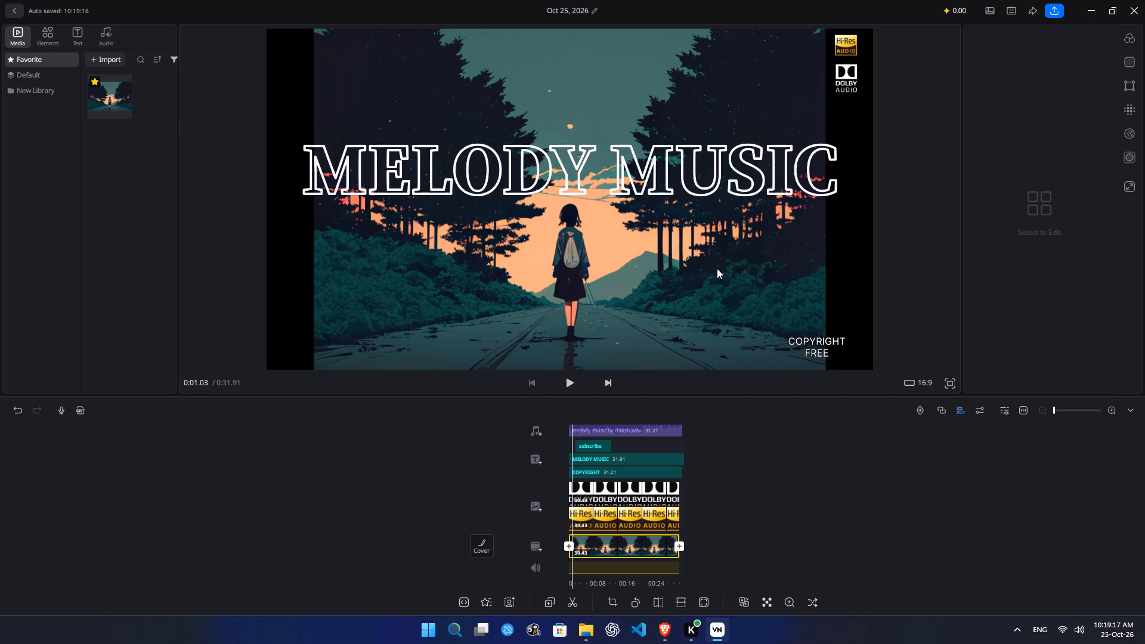
{"action": "left_click_drag", "start_coordinate": [826, 370], "coordinate": [865, 373]}
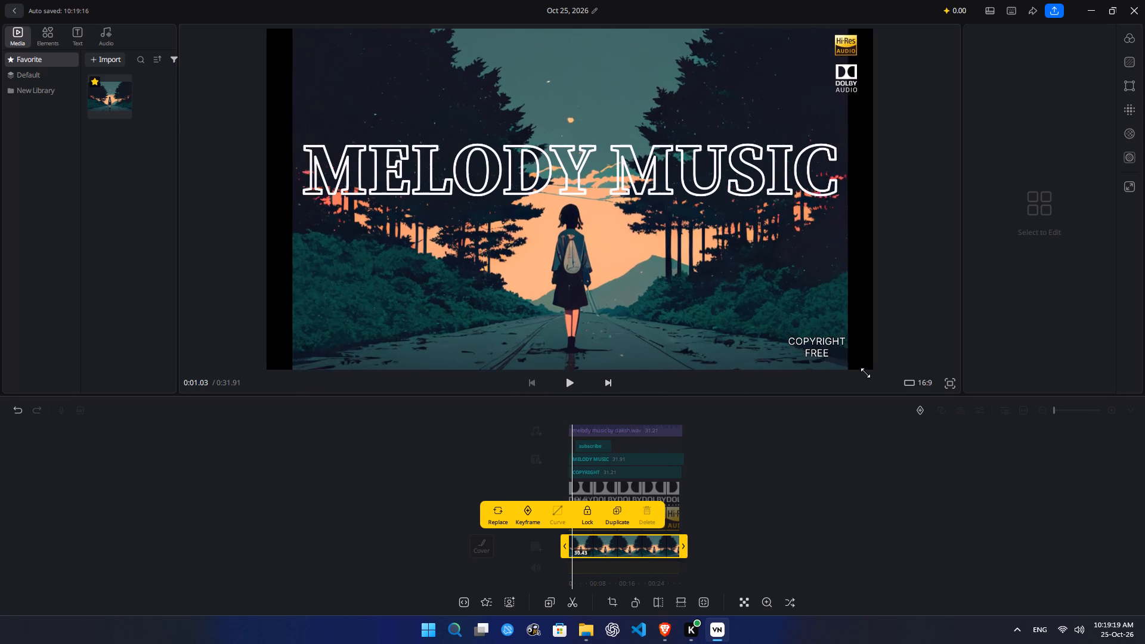
{"action": "left_click_drag", "start_coordinate": [865, 373], "coordinate": [891, 374]}
{"action": "left_click", "coordinate": [765, 284]}
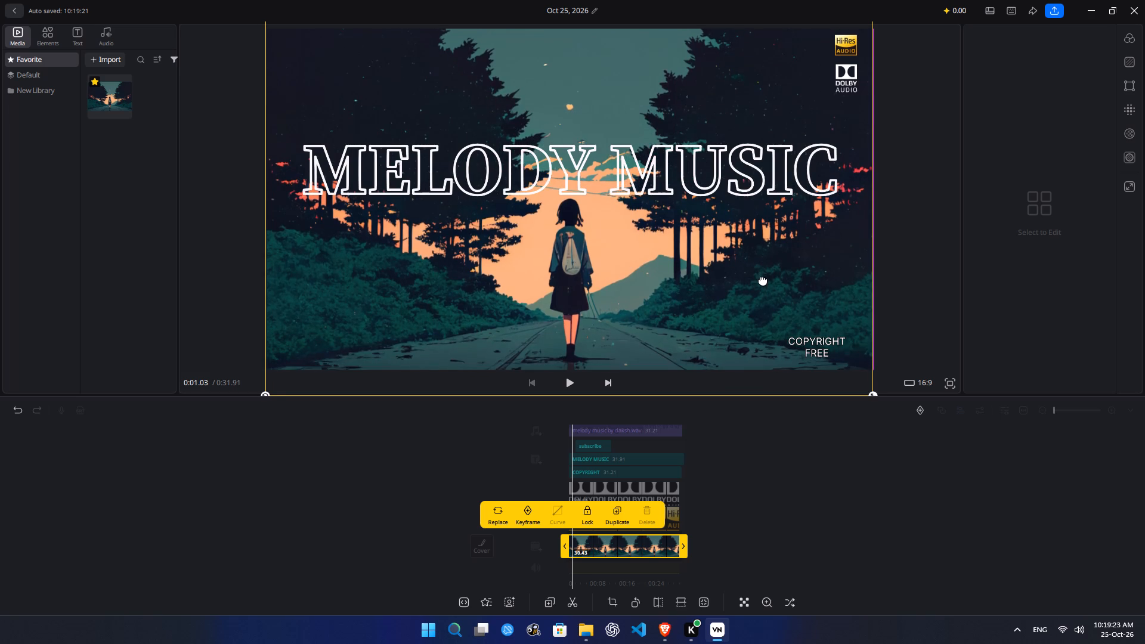
{"action": "left_click", "coordinate": [917, 289]}
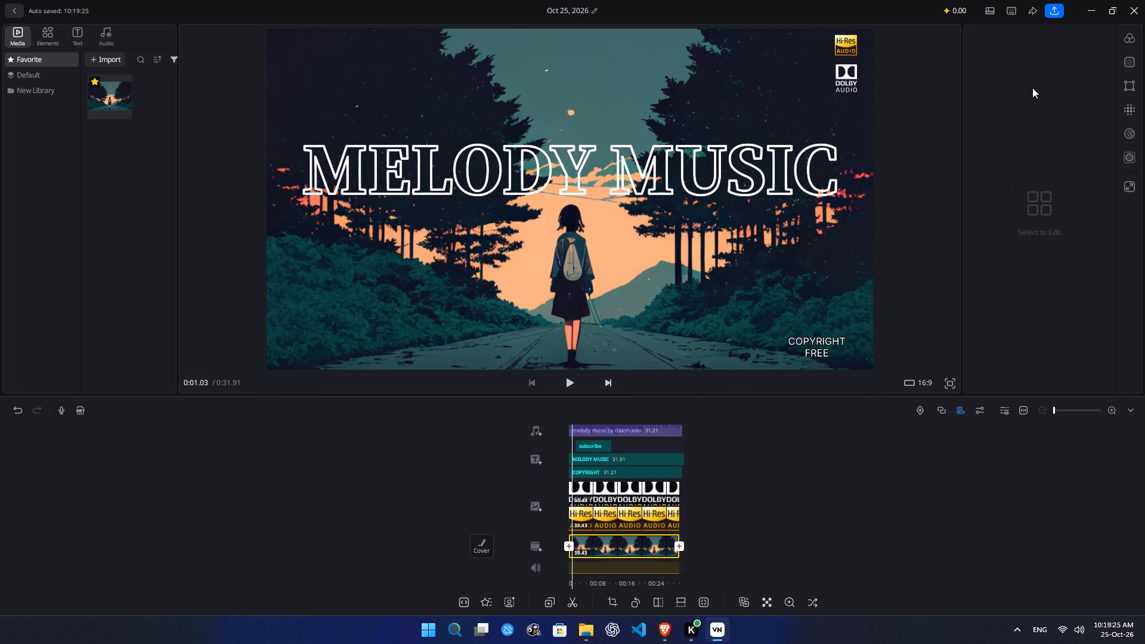
Check the end of the timeline and extend the main backpacker image clip to about 31.2 seconds.
{"action": "key", "text": "space"}
{"action": "left_click_drag", "start_coordinate": [780, 533], "coordinate": [835, 538]}
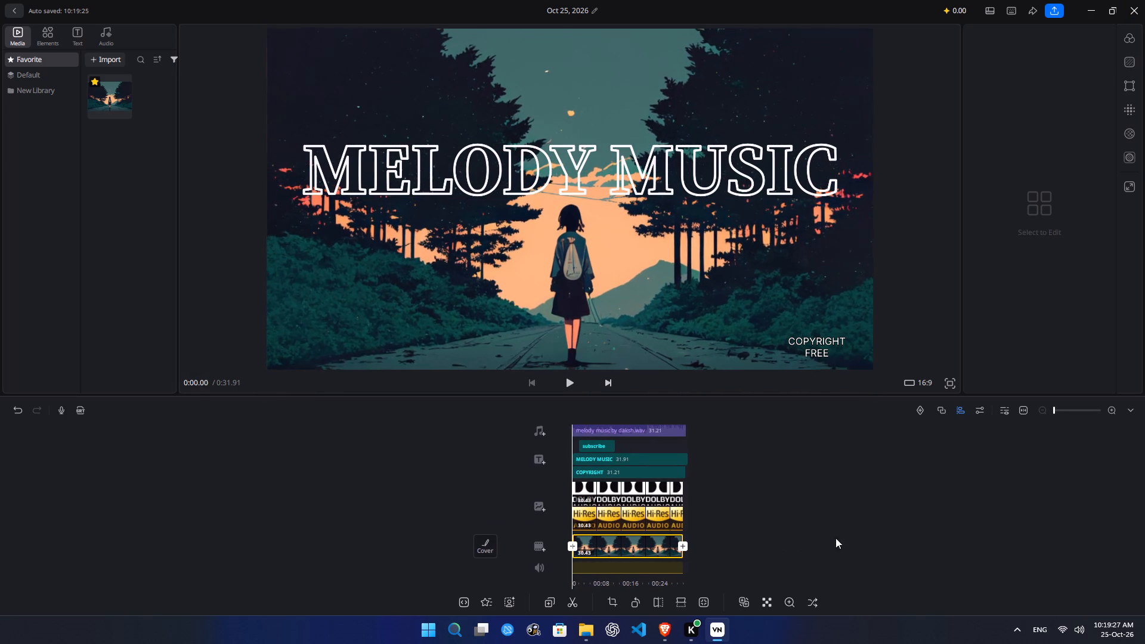
{"action": "left_click_drag", "start_coordinate": [835, 538], "coordinate": [663, 554]}
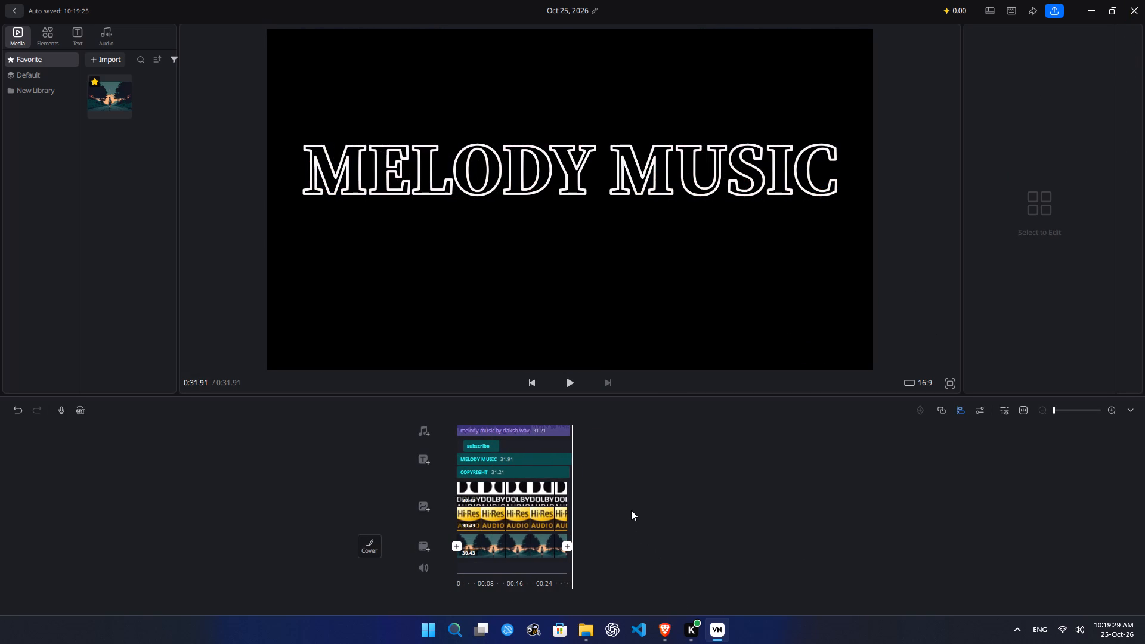
{"action": "left_click_drag", "start_coordinate": [631, 510], "coordinate": [642, 516]}
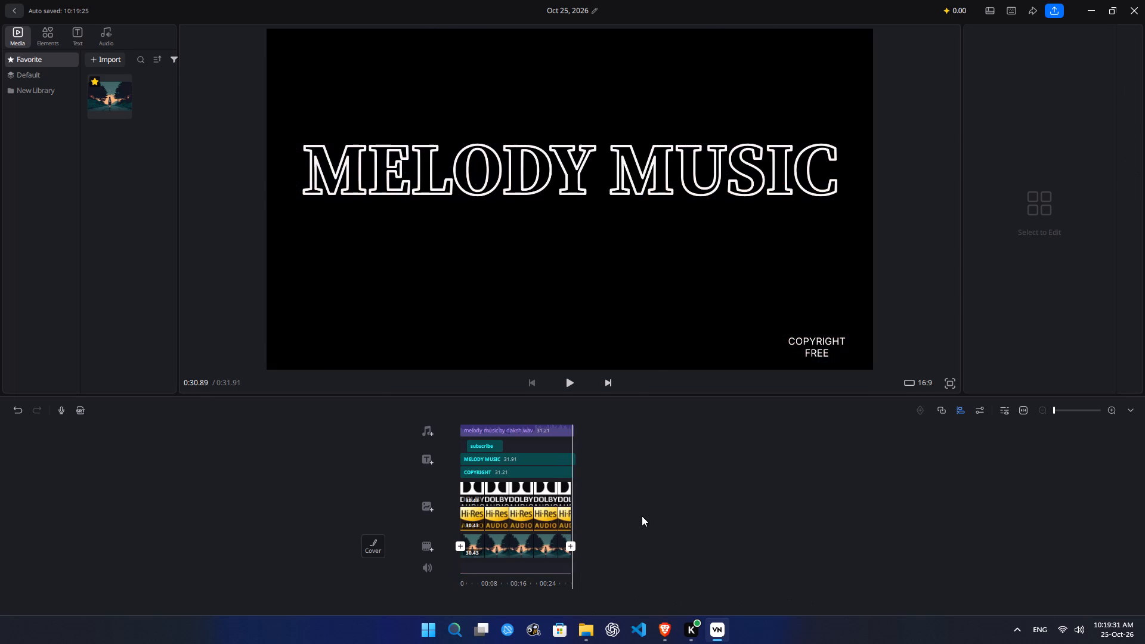
{"action": "left_click_drag", "start_coordinate": [642, 516], "coordinate": [686, 521]}
{"action": "left_click", "coordinate": [591, 552]}
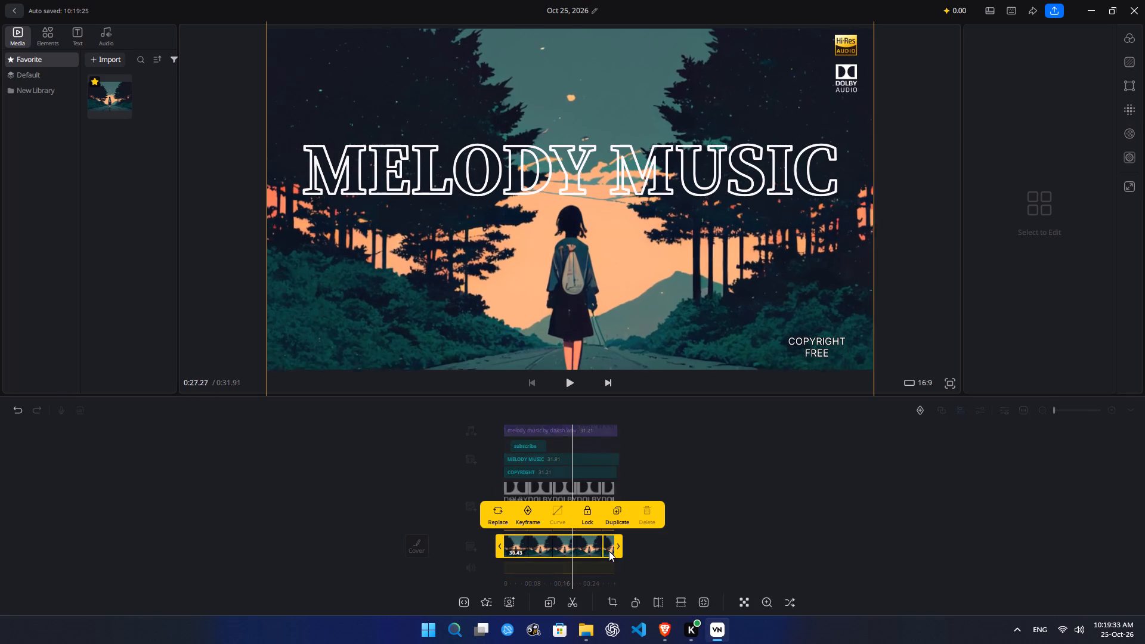
{"action": "left_click", "coordinate": [615, 552]}
{"action": "left_click", "coordinate": [711, 536]}
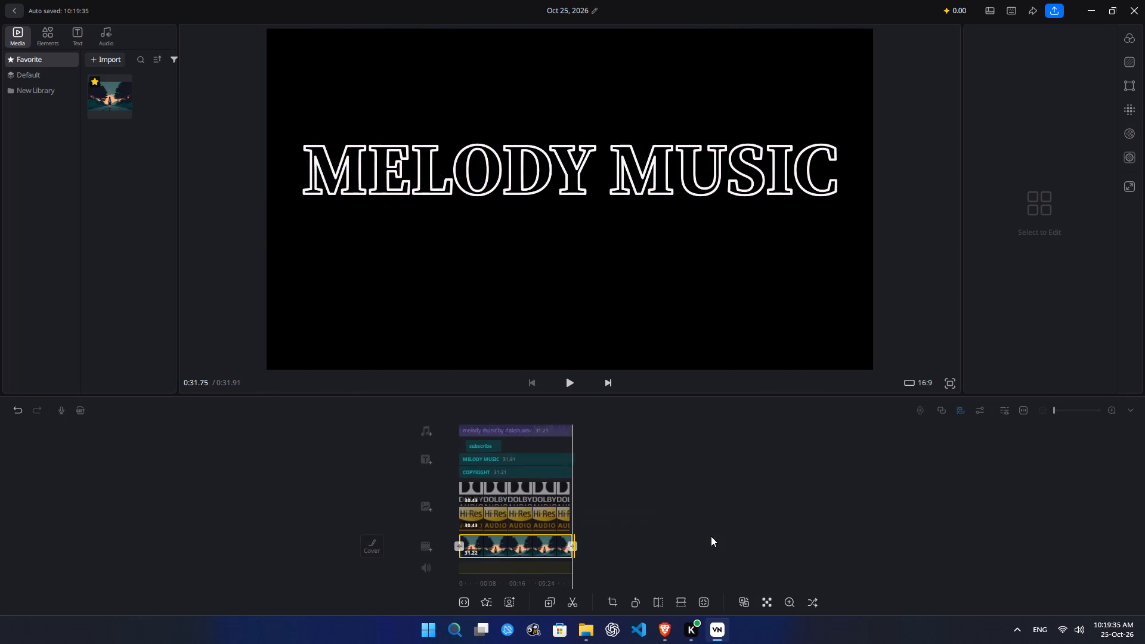
Play roughly the first 12 seconds from the video's start to review the 16:9 layout with all overlays.
{"action": "left_click_drag", "start_coordinate": [711, 536], "coordinate": [759, 550]}
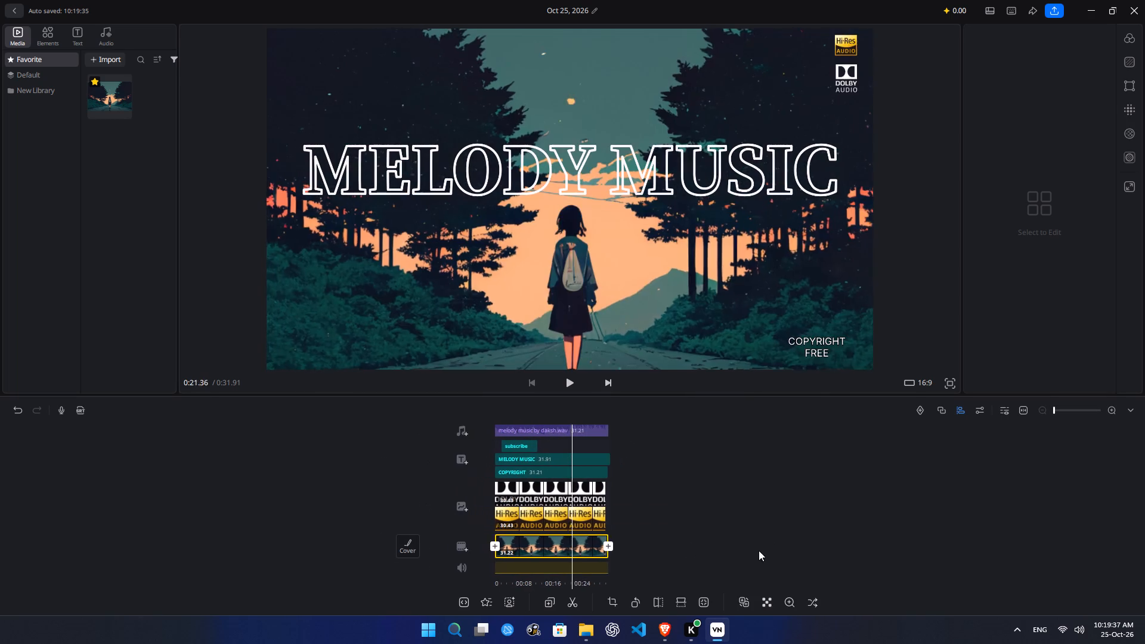
{"action": "left_click_drag", "start_coordinate": [759, 550], "coordinate": [760, 550]}
{"action": "left_click_drag", "start_coordinate": [730, 520], "coordinate": [943, 531]}
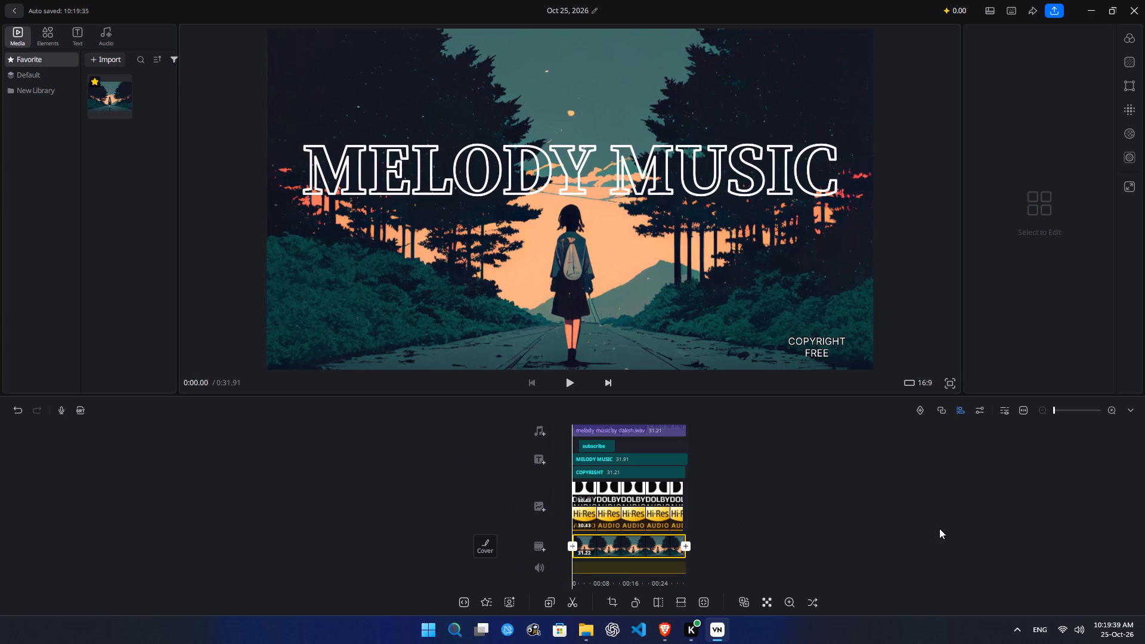
{"action": "key", "text": "space"}
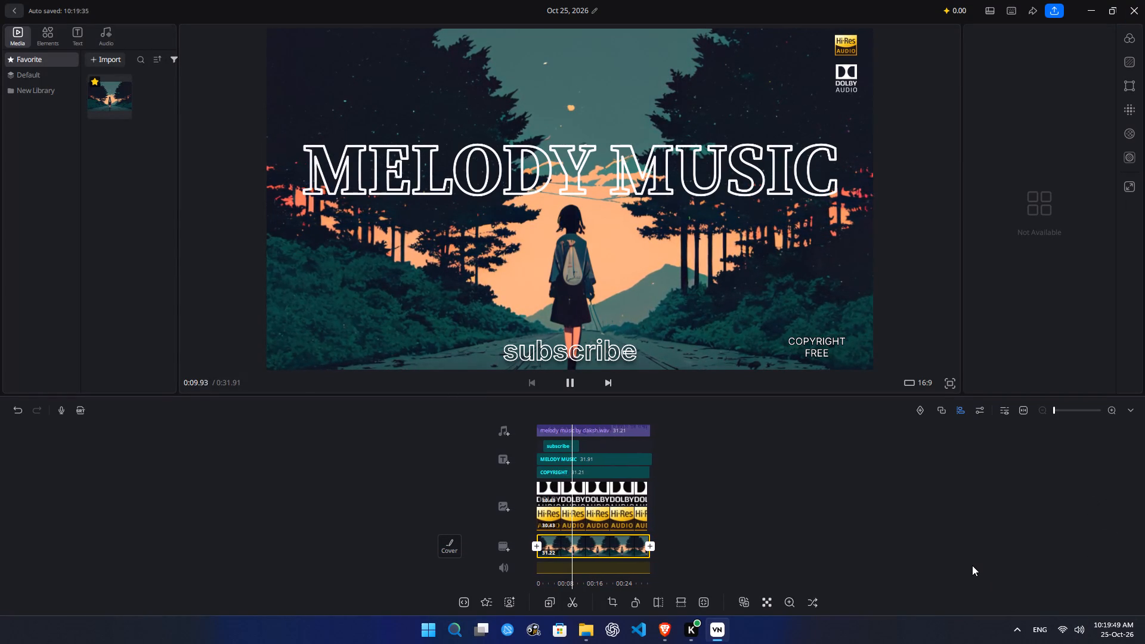
{"action": "key", "text": "space"}
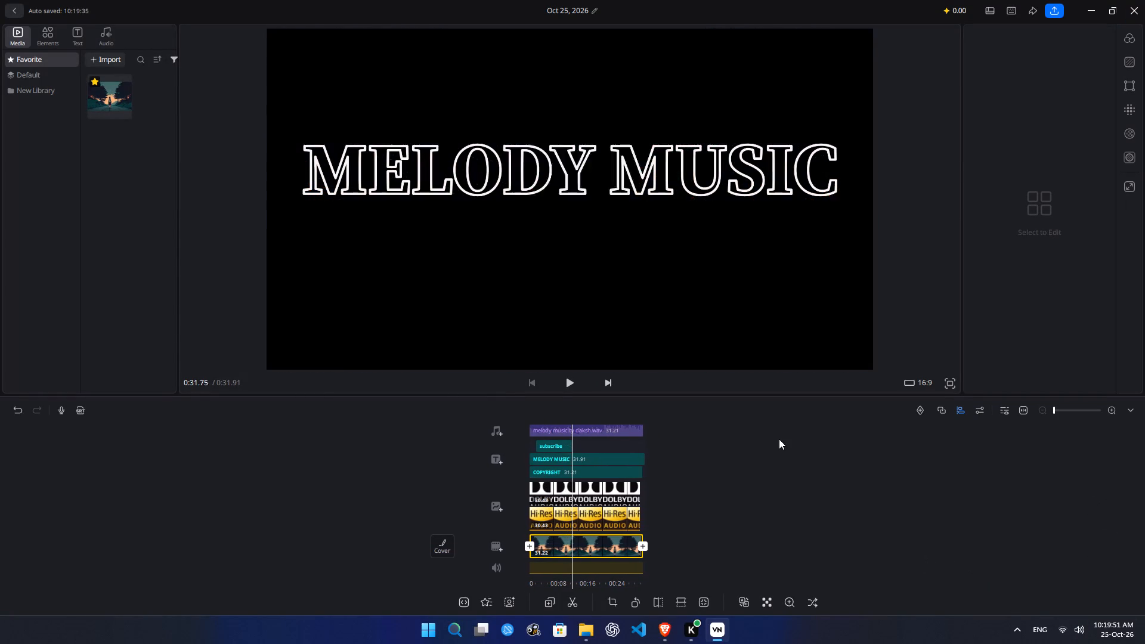
Reposition the "COPYRIGHT FREE" text in the frame's lower-right corner, aligned with the Dolby badge's right edge, and briefly preview it.
{"action": "left_click", "coordinate": [812, 342]}
{"action": "left_click_drag", "start_coordinate": [819, 346], "coordinate": [831, 342]}
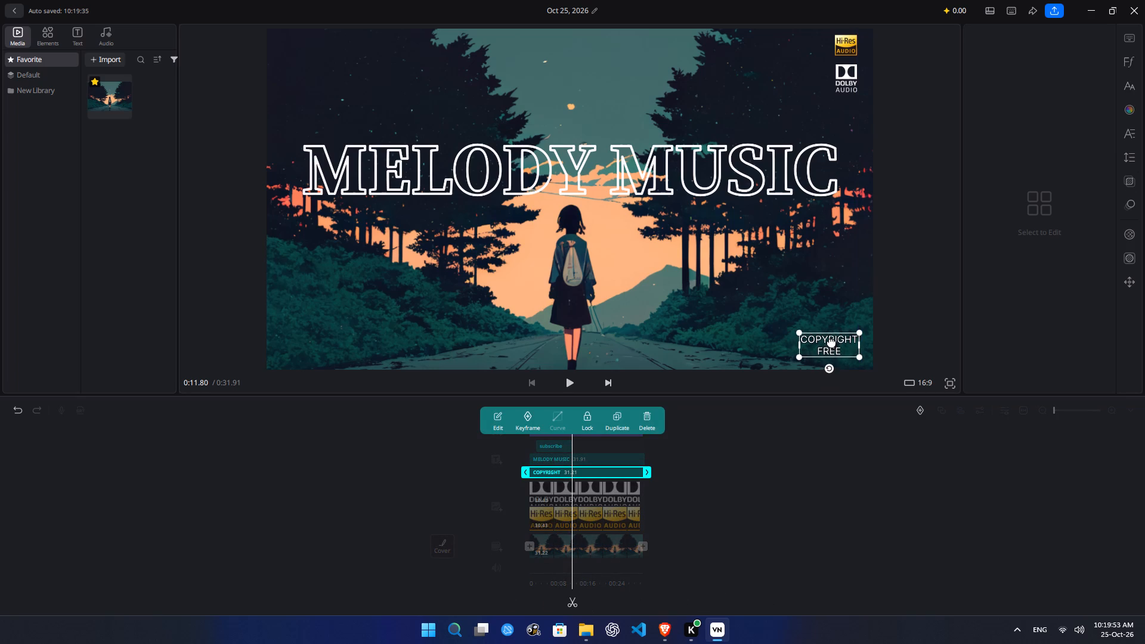
{"action": "left_click_drag", "start_coordinate": [831, 342], "coordinate": [831, 338]}
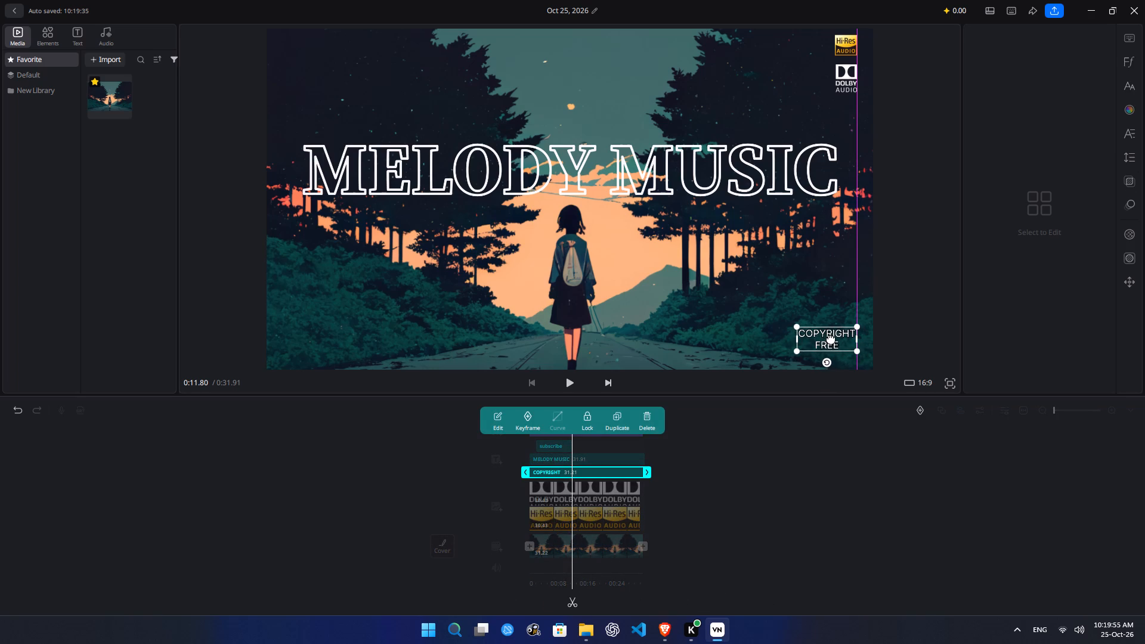
{"action": "left_click_drag", "start_coordinate": [831, 338], "coordinate": [830, 333]}
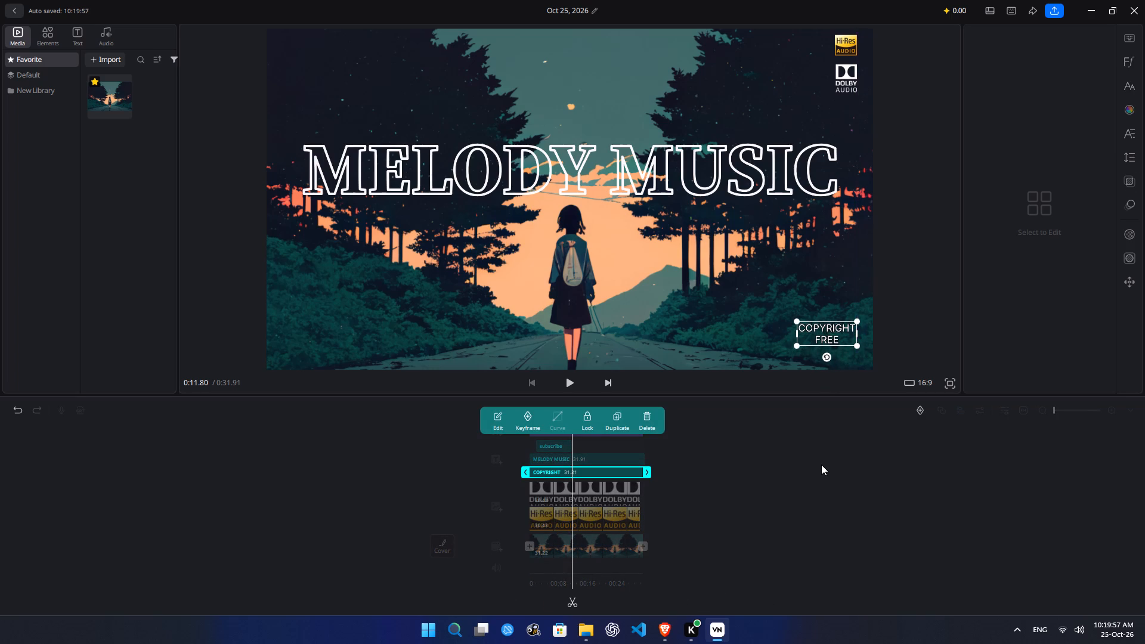
{"action": "left_click", "coordinate": [821, 465]}
{"action": "left_click", "coordinate": [821, 338]}
{"action": "left_click_drag", "start_coordinate": [825, 333], "coordinate": [827, 346]}
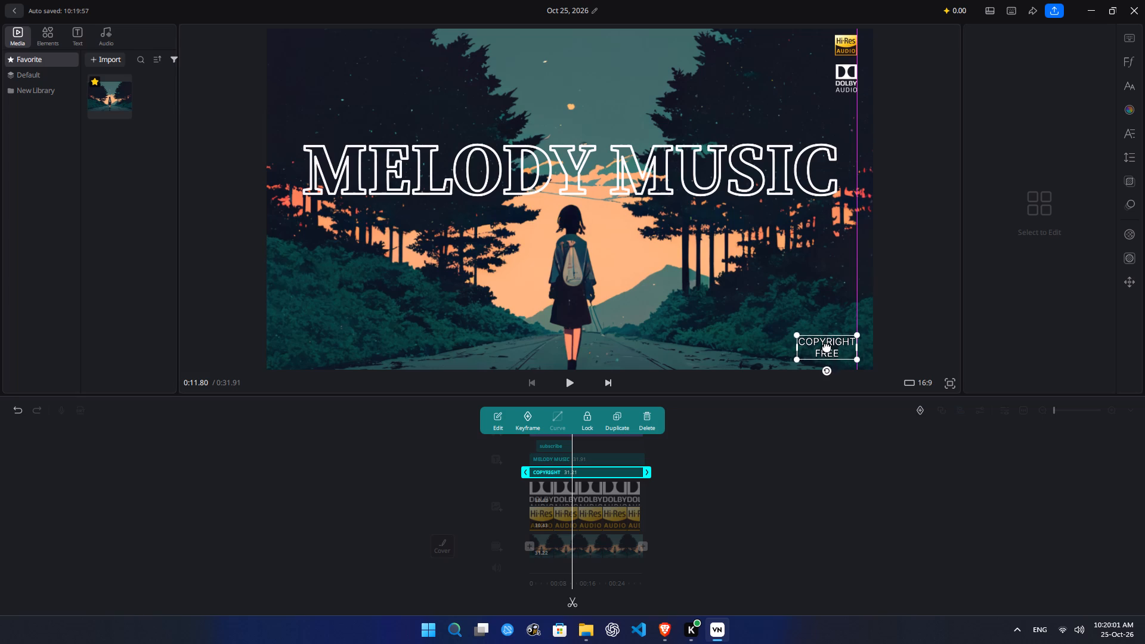
{"action": "left_click_drag", "start_coordinate": [827, 346], "coordinate": [827, 345]}
{"action": "left_click", "coordinate": [847, 482]}
{"action": "key", "text": "space"}
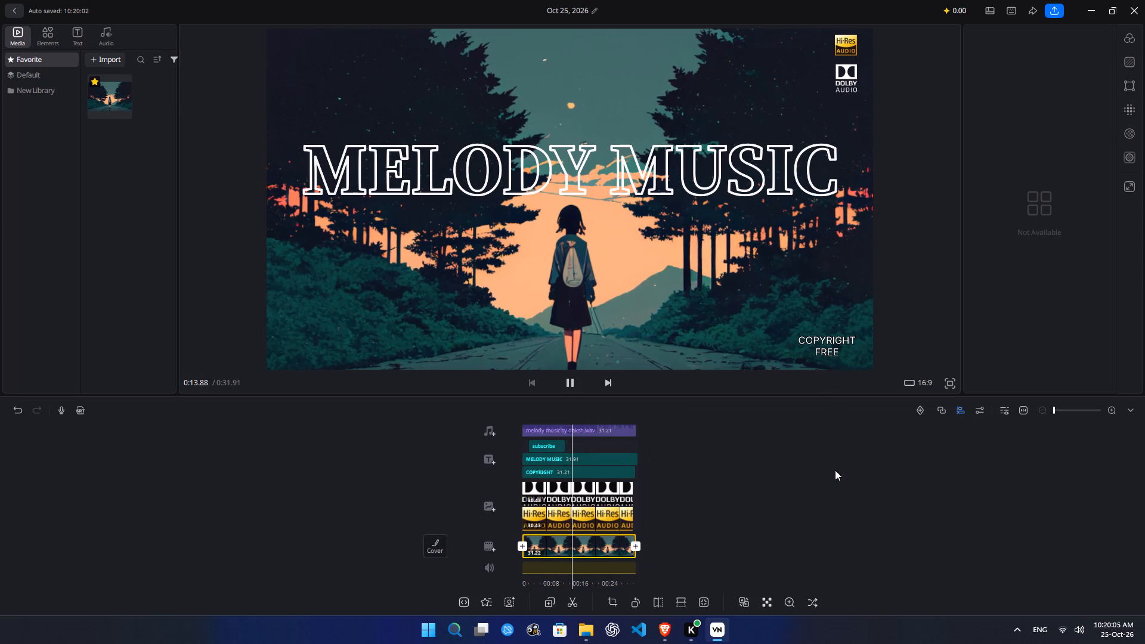
{"action": "key", "text": "space"}
Export the video to X:\ with manual quality, trying a 30 Mbps average bitrate and finally choosing 1080p resolution.
{"action": "left_click", "coordinate": [1053, 13]}
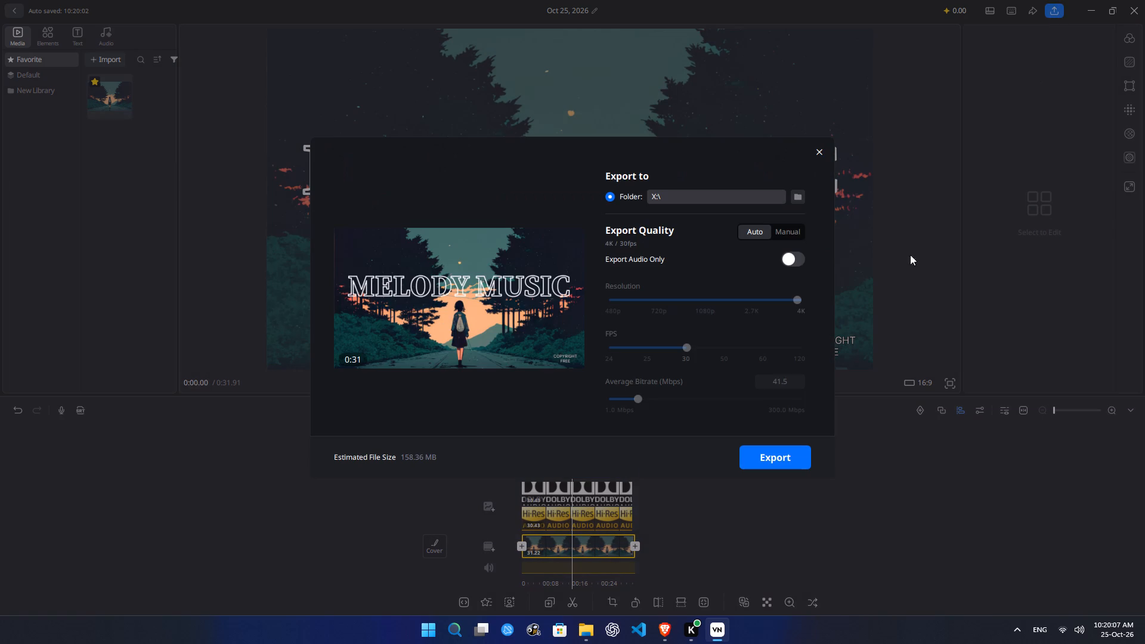
{"action": "left_click", "coordinate": [790, 234]}
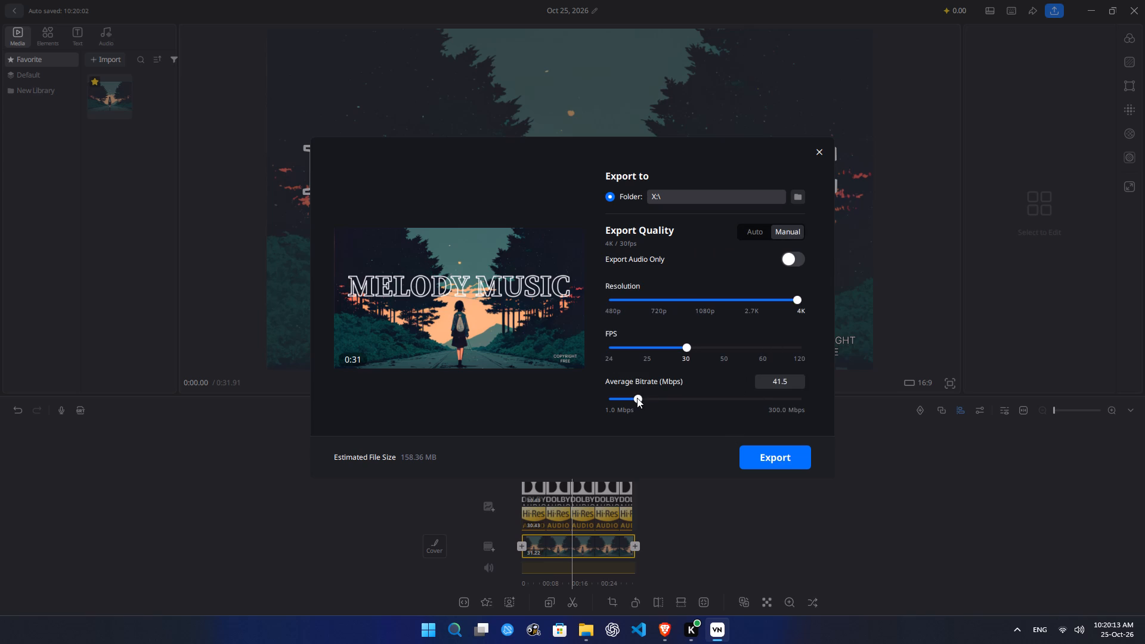
{"action": "left_click_drag", "start_coordinate": [637, 398], "coordinate": [631, 405]}
{"action": "left_click", "coordinate": [706, 425]}
{"action": "left_click", "coordinate": [705, 301]}
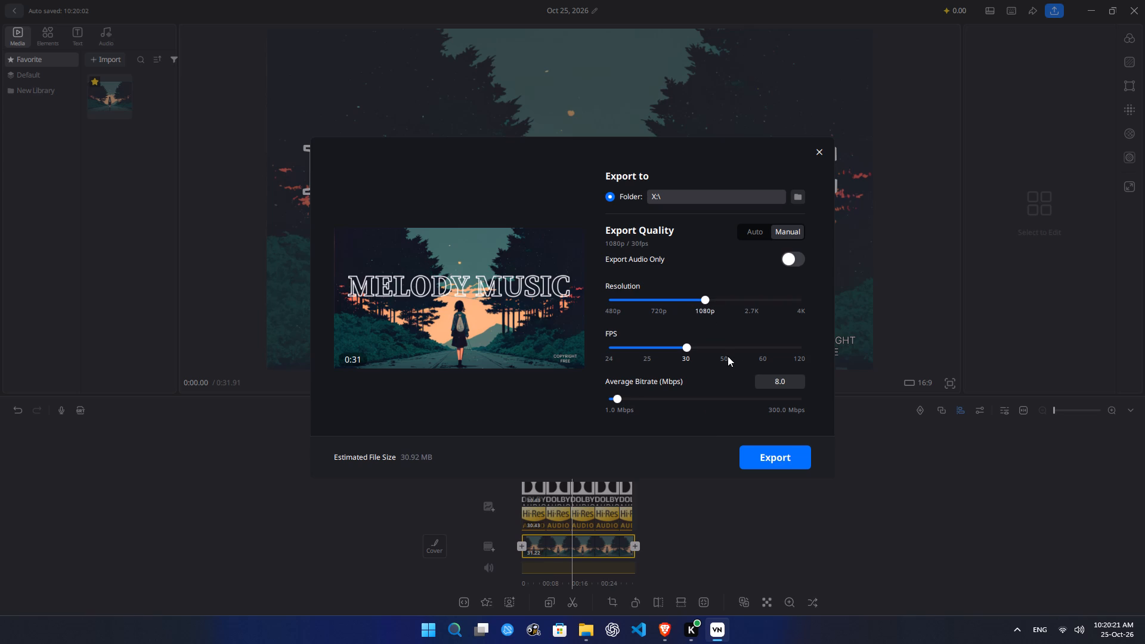
{"action": "left_click", "coordinate": [768, 453]}
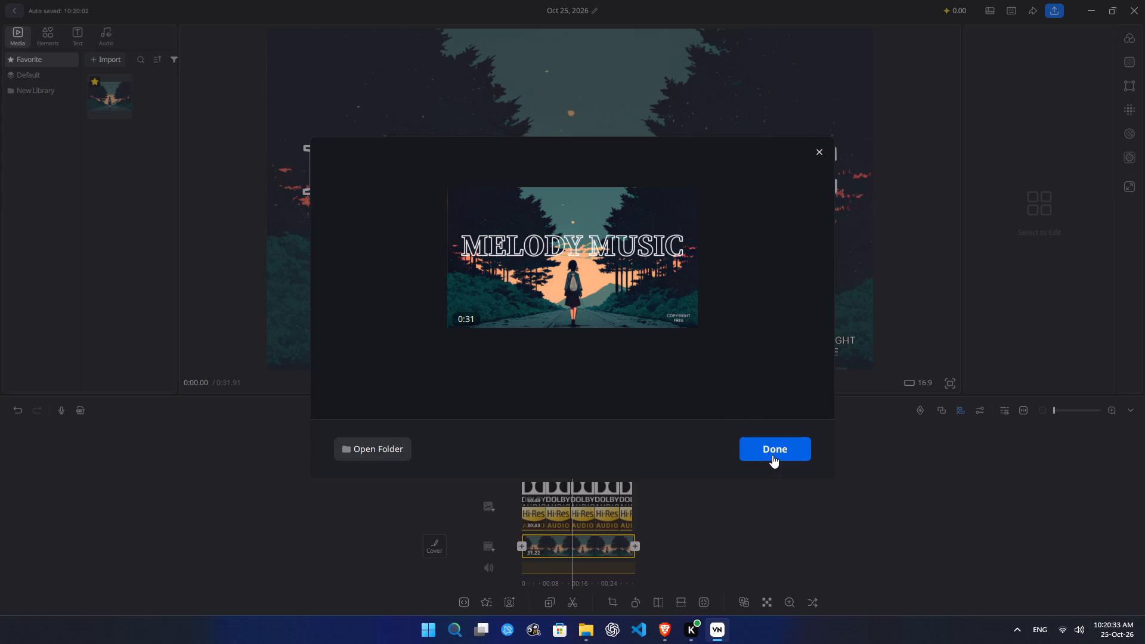
{"action": "left_click", "coordinate": [772, 455]}
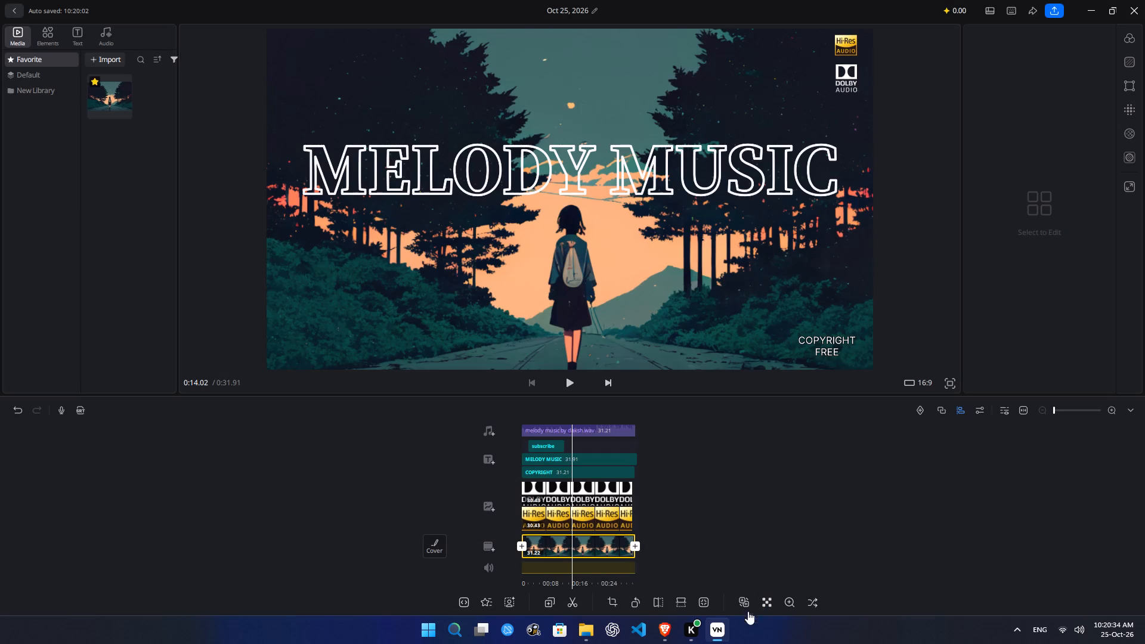